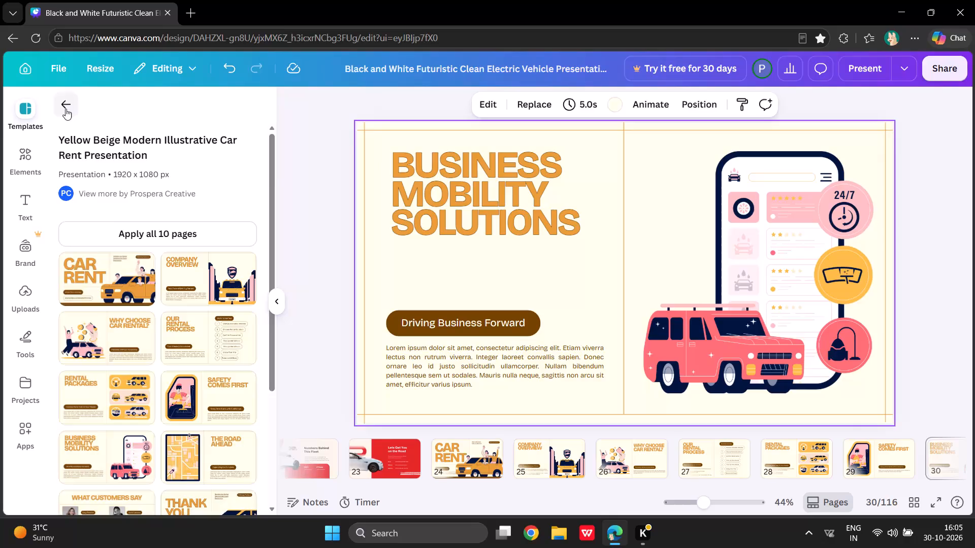
Replace the Business Mobility Solutions page with the cover page of the Purple Modern Understanding Vehicle Presentation template.
scroll(168, 383, "down", 1)
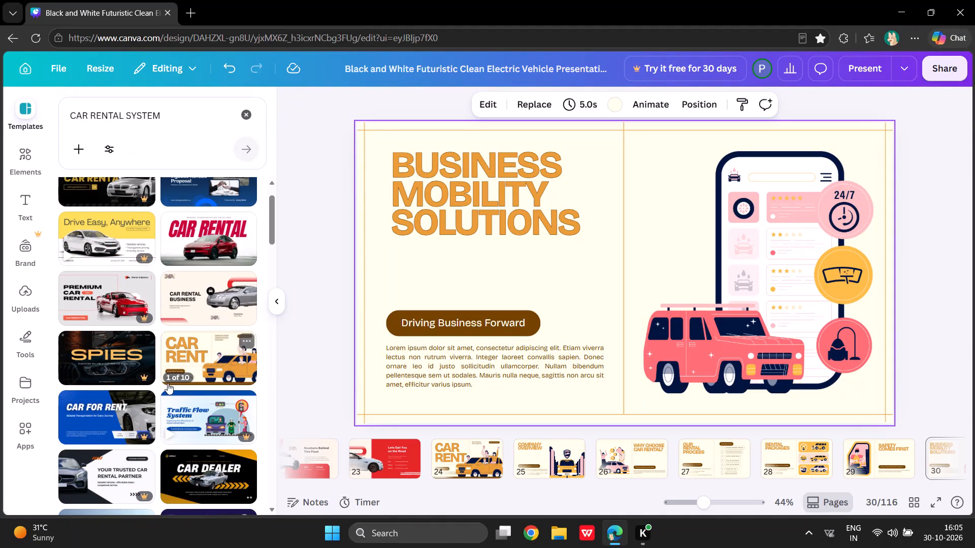
left_click(188, 406)
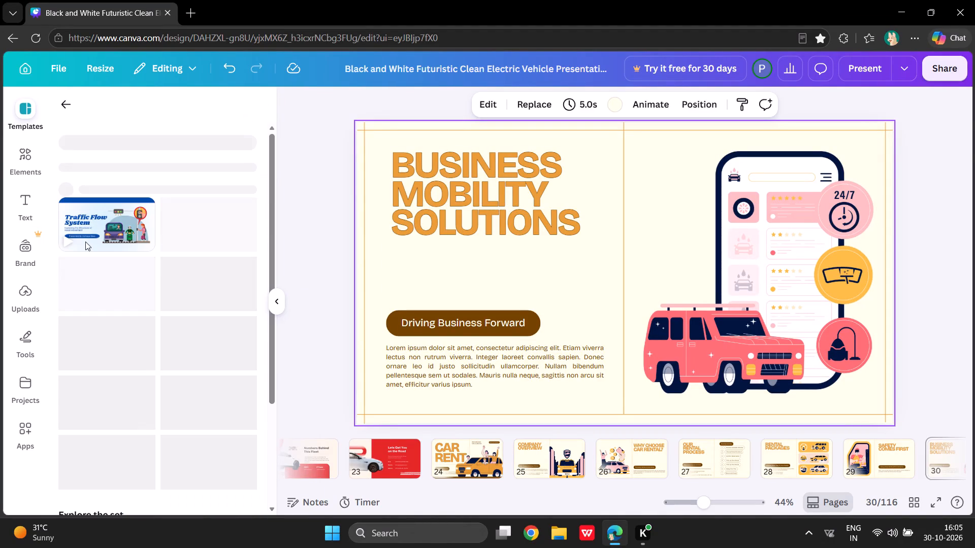
left_click(70, 106)
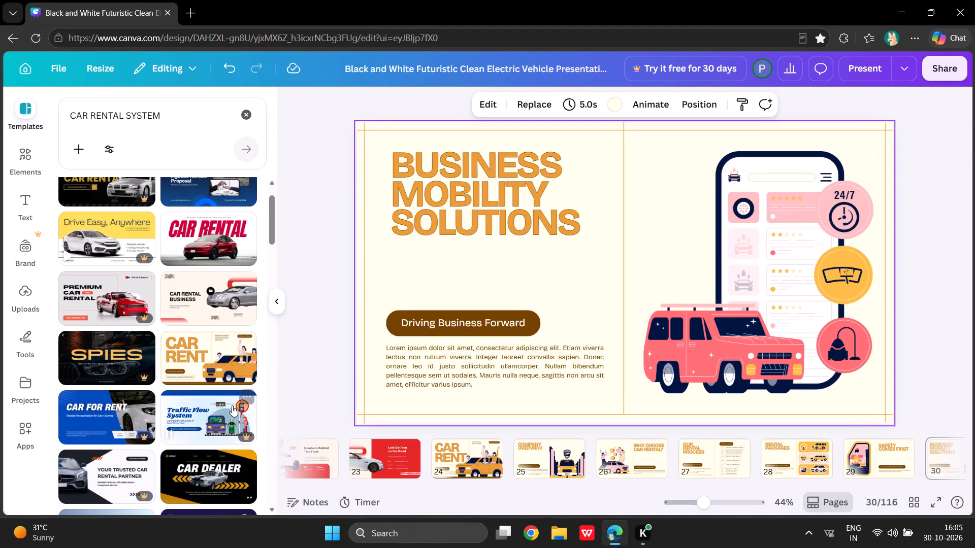
scroll(232, 405, "down", 4)
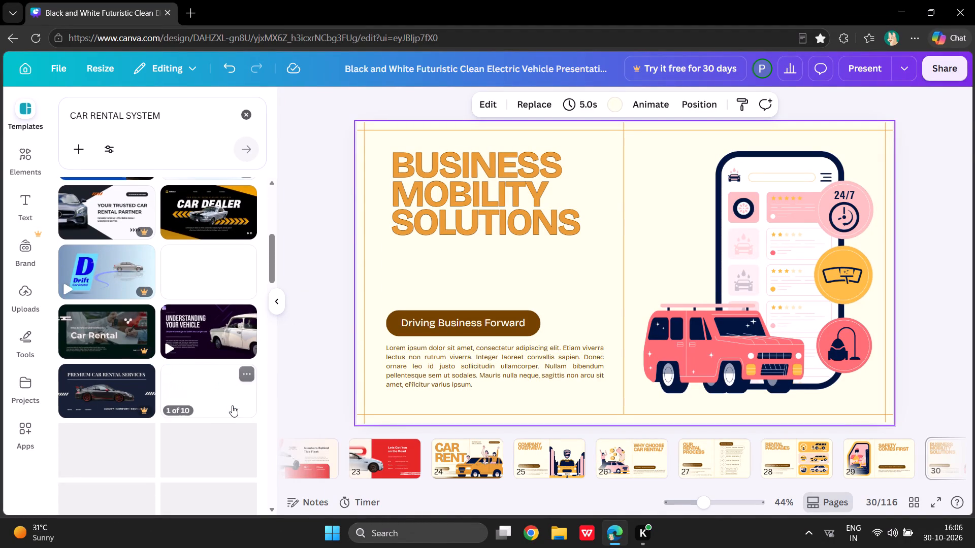
scroll(232, 405, "down", 1)
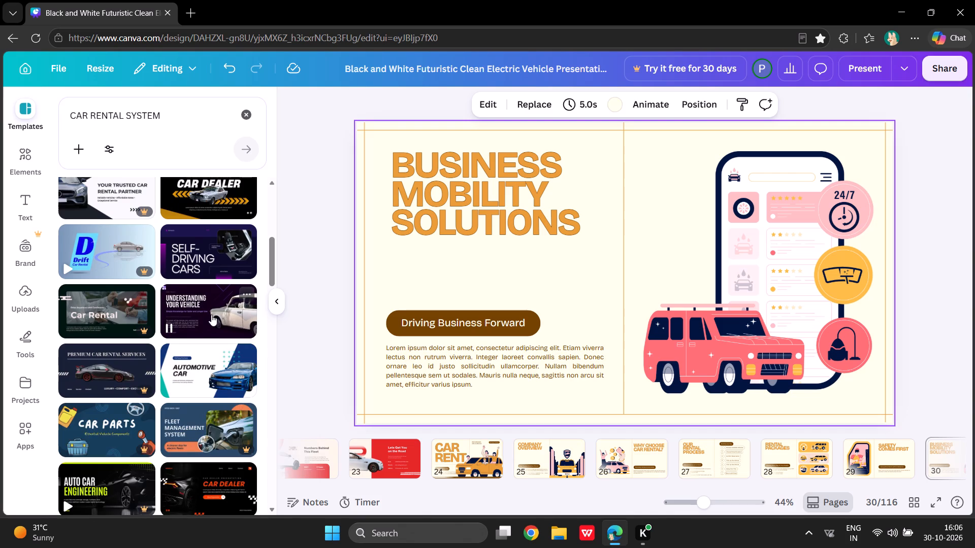
left_click(211, 315)
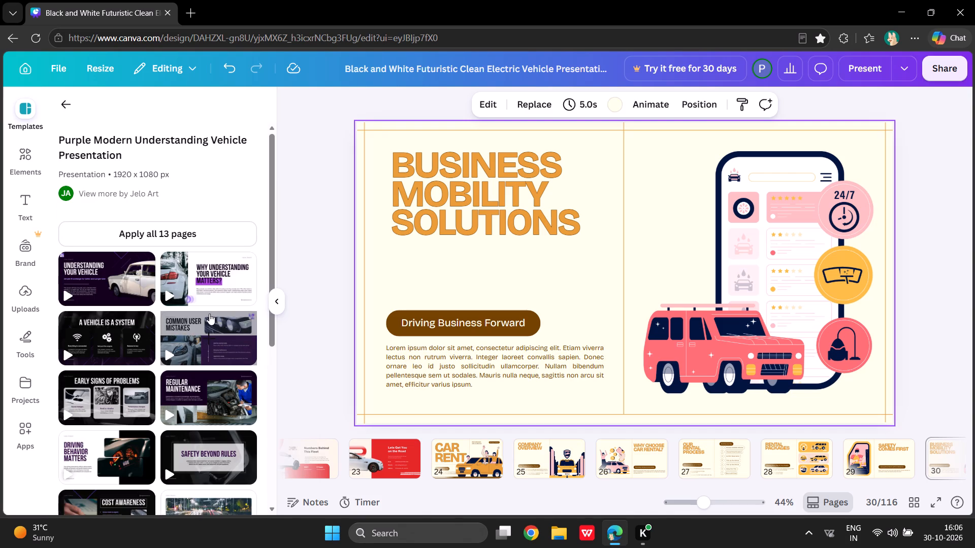
left_click(136, 281)
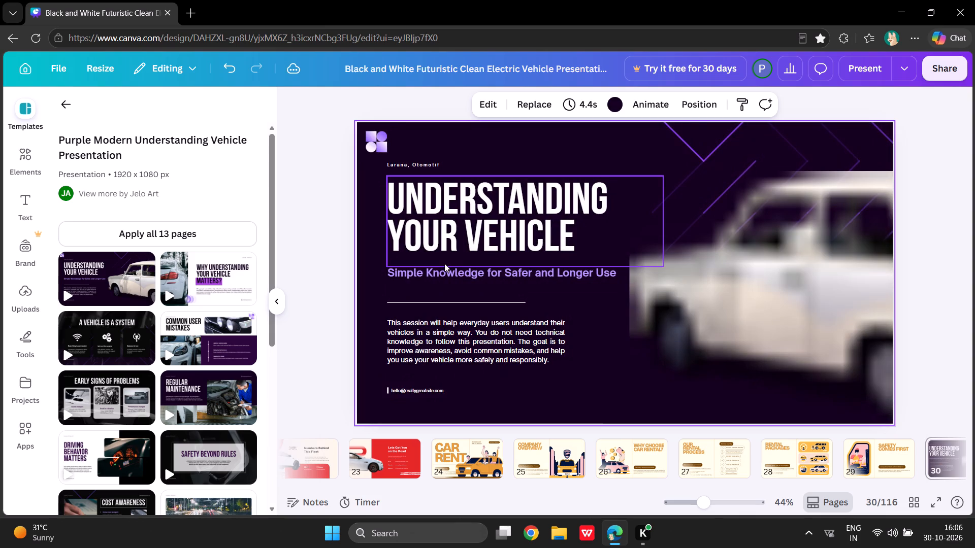
Replace the small "Larana, Otomotif" text above the UNDERSTANDING YOUR VEHICLE title with "CAR RENTAL SYSTEM".
double_click(423, 163)
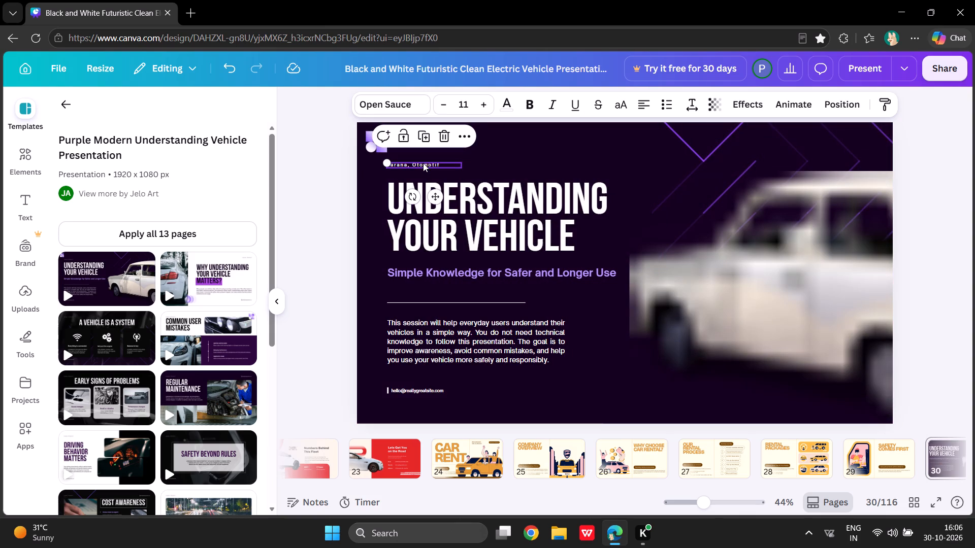
key("BackSpace")
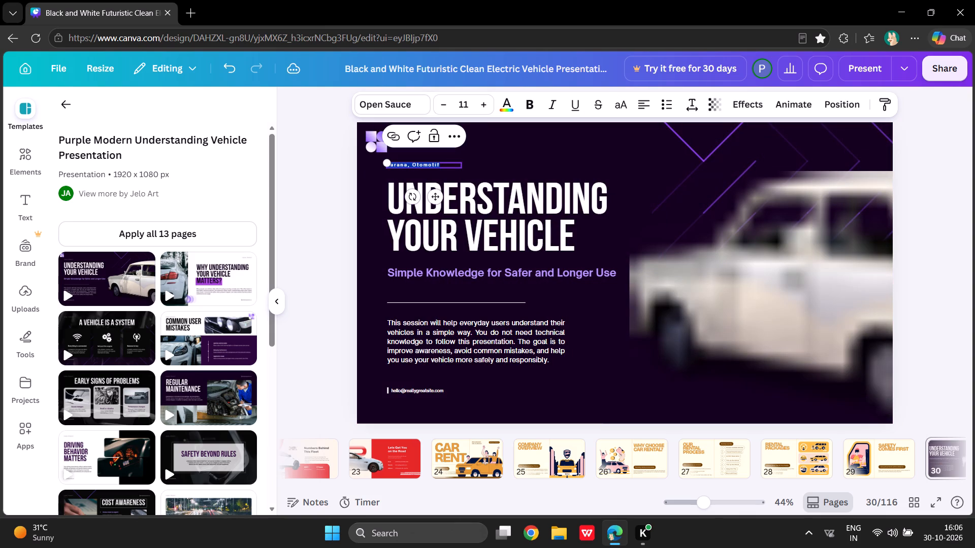
type("caR RENTAL SYSTEM")
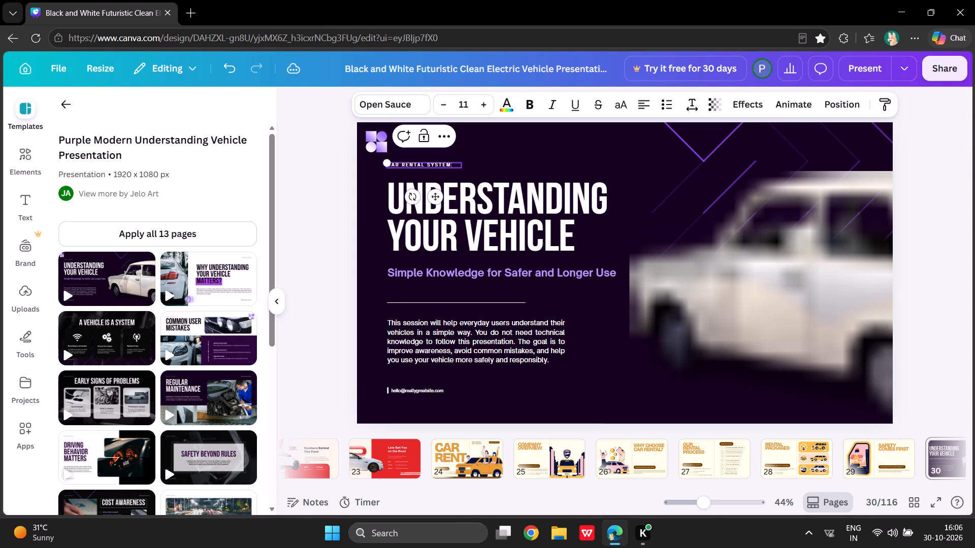
key("space")
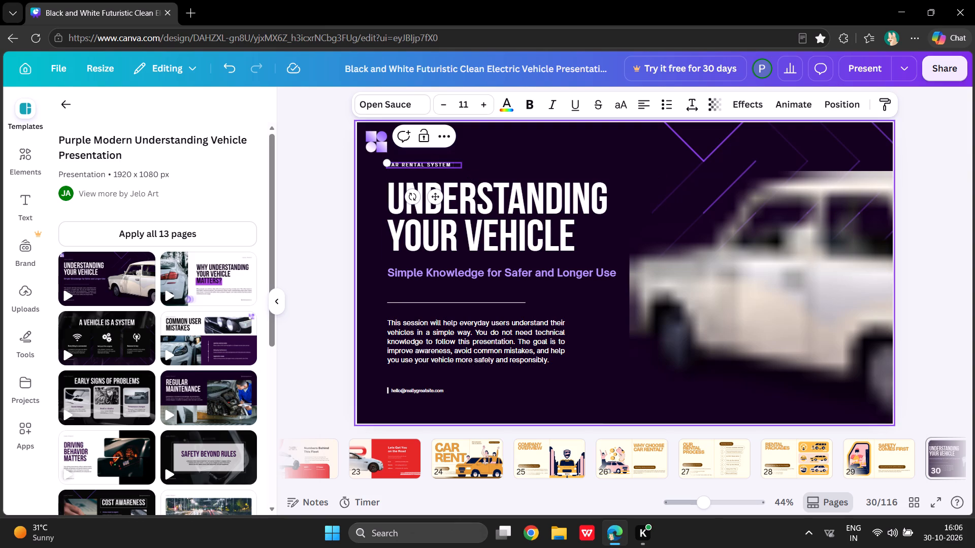
Move the CAR RENTAL SYSTEM label up beside the purple logo in the page's corner.
left_click(457, 165)
left_click(472, 160)
left_click(459, 162)
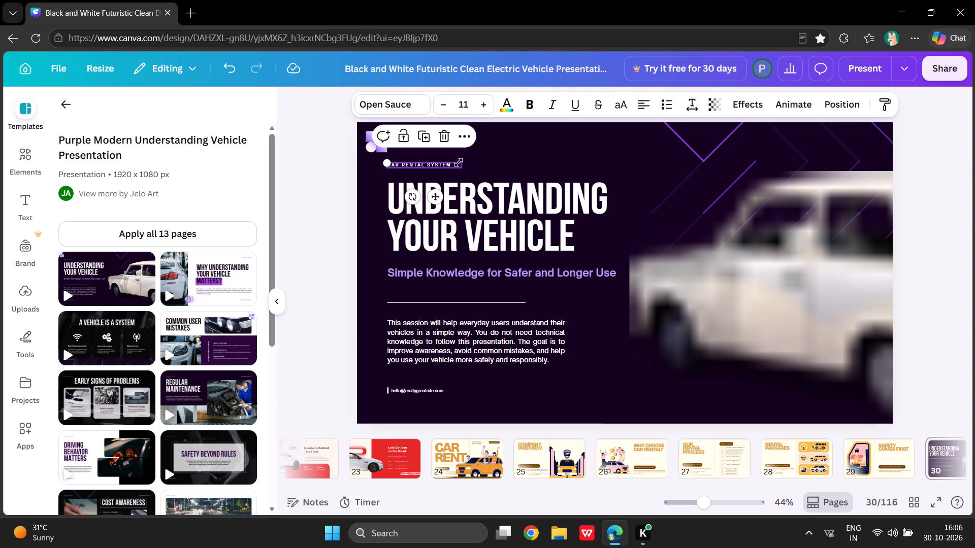
left_click_drag(434, 193, 436, 169)
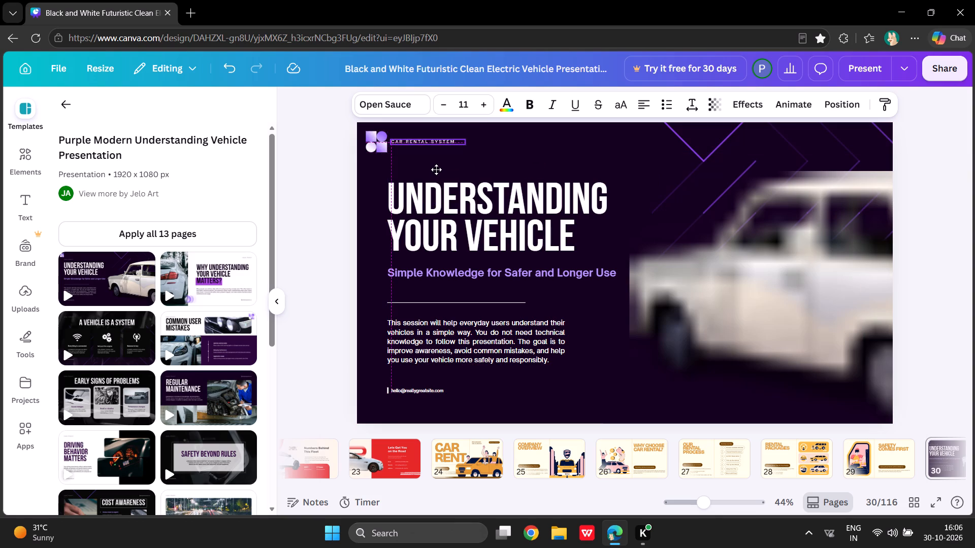
left_click_drag(436, 169, 437, 172)
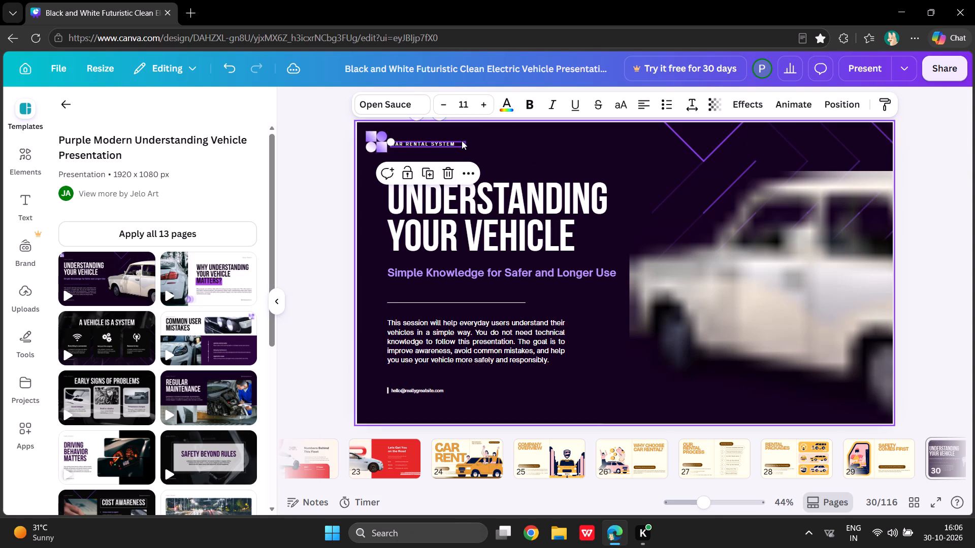
Make the CAR RENTAL SYSTEM label bold at font size 23 and widen its text box to fit one line.
left_click(462, 141)
left_click(462, 145)
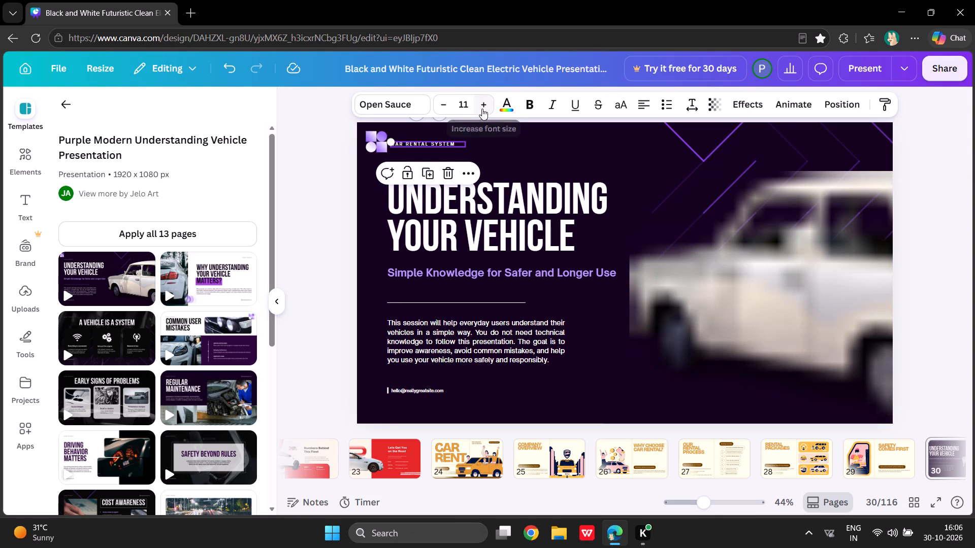
triple_click(482, 109)
double_click(482, 109)
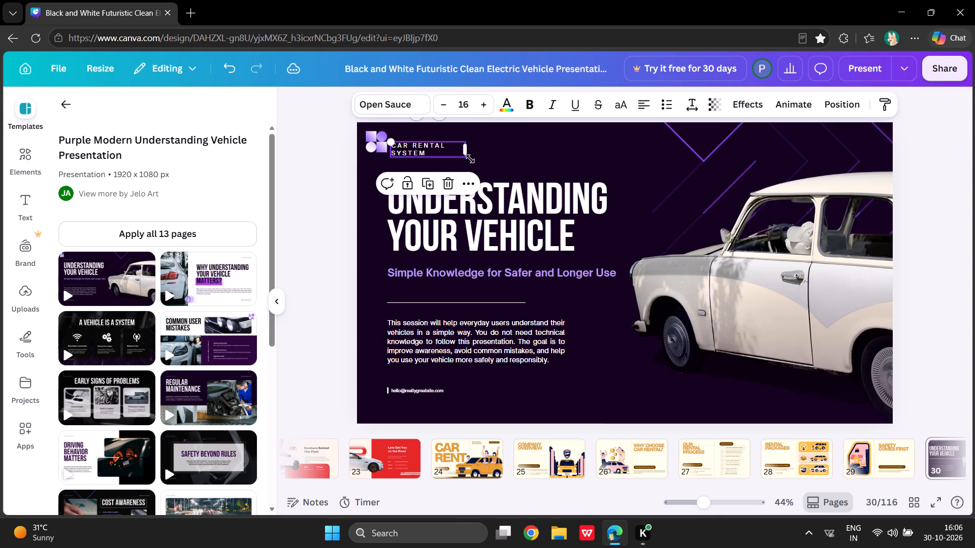
left_click_drag(467, 152, 496, 146)
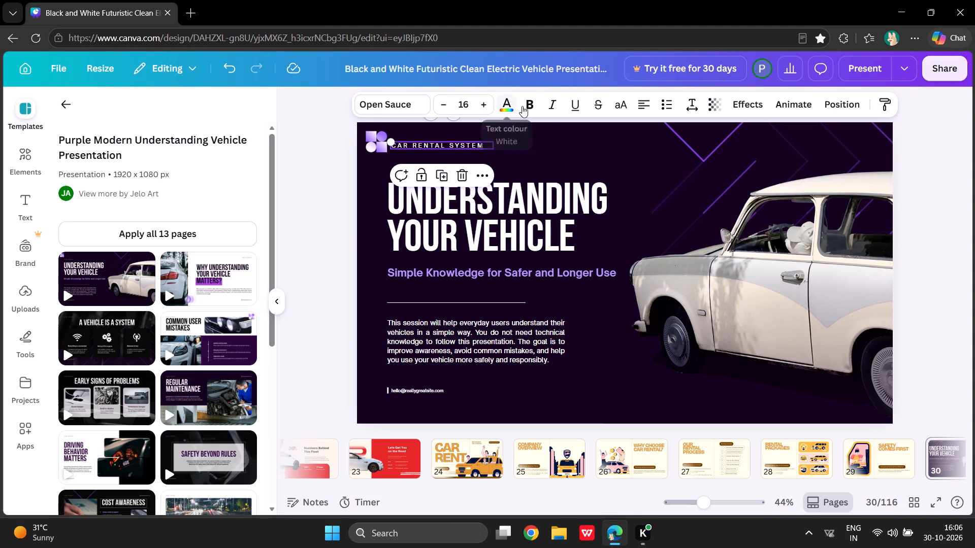
left_click(530, 102)
triple_click(485, 102)
triple_click(485, 102)
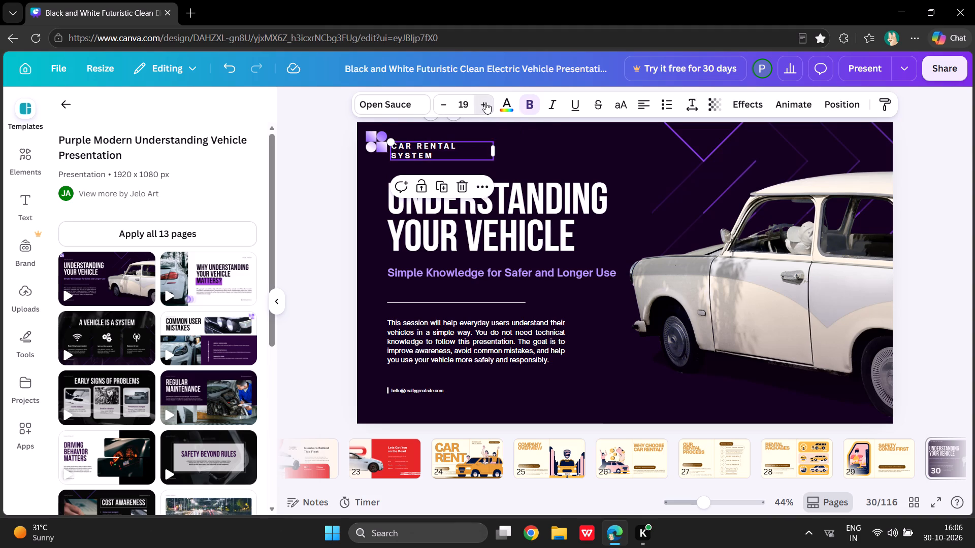
left_click(485, 102)
left_click_drag(493, 154, 498, 153)
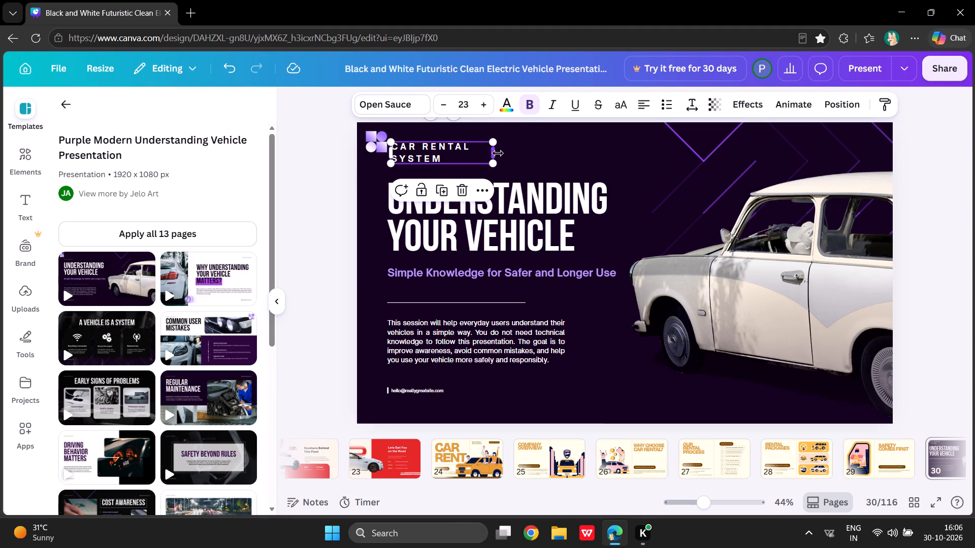
left_click_drag(498, 153, 541, 148)
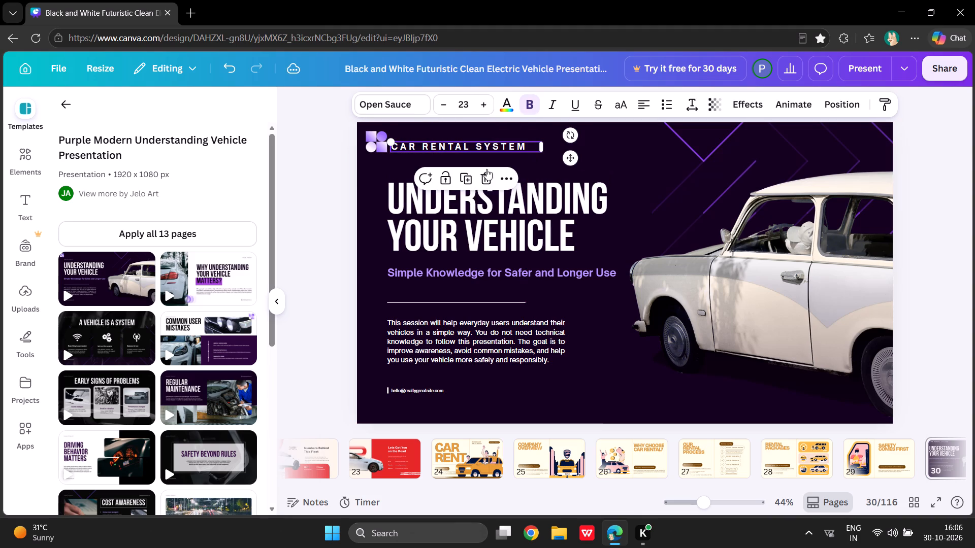
Nudge the CAR RENTAL SYSTEM label up to line up with the purple logo.
left_click_drag(468, 149, 468, 146)
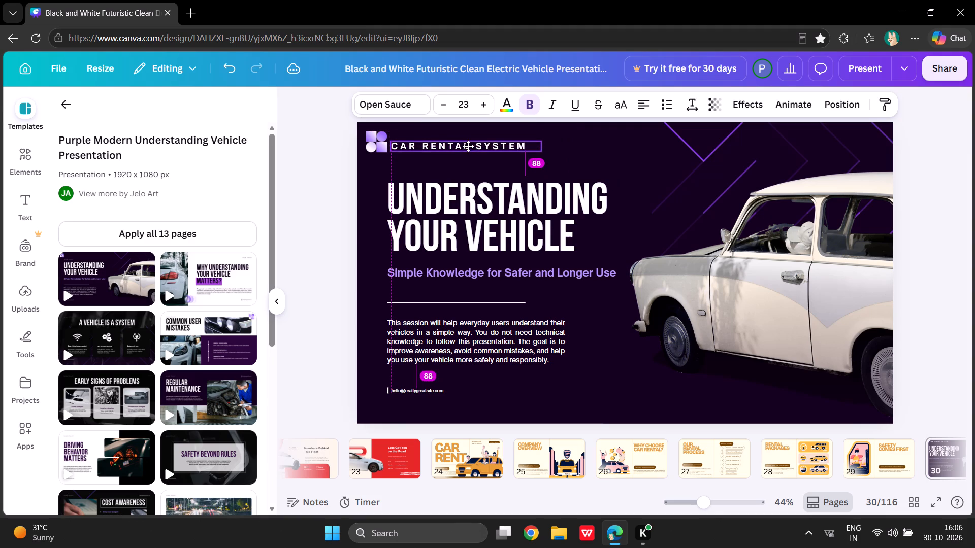
left_click_drag(468, 146, 468, 144)
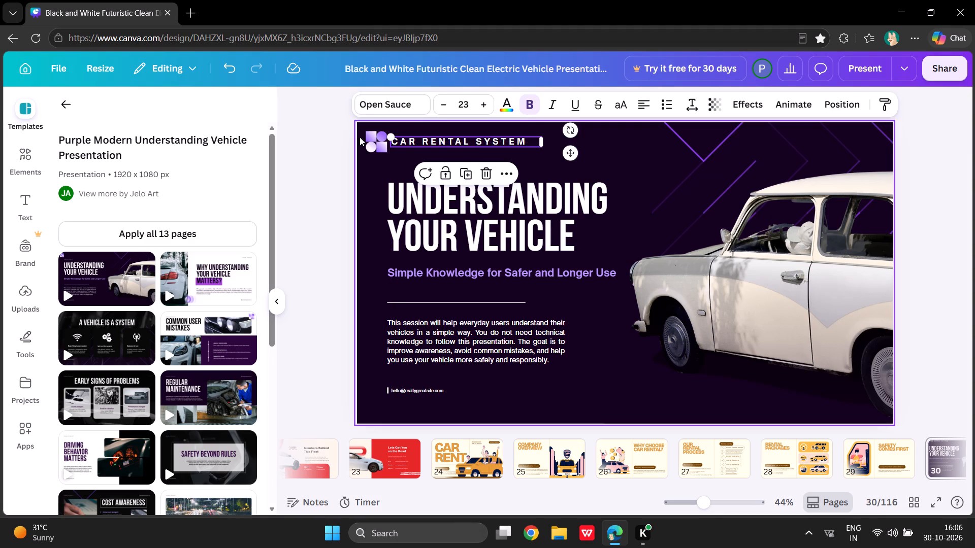
Shrink the purple four-shape logo beside the CAR RENTAL SYSTEM label slightly.
left_click(369, 140)
left_click(384, 149)
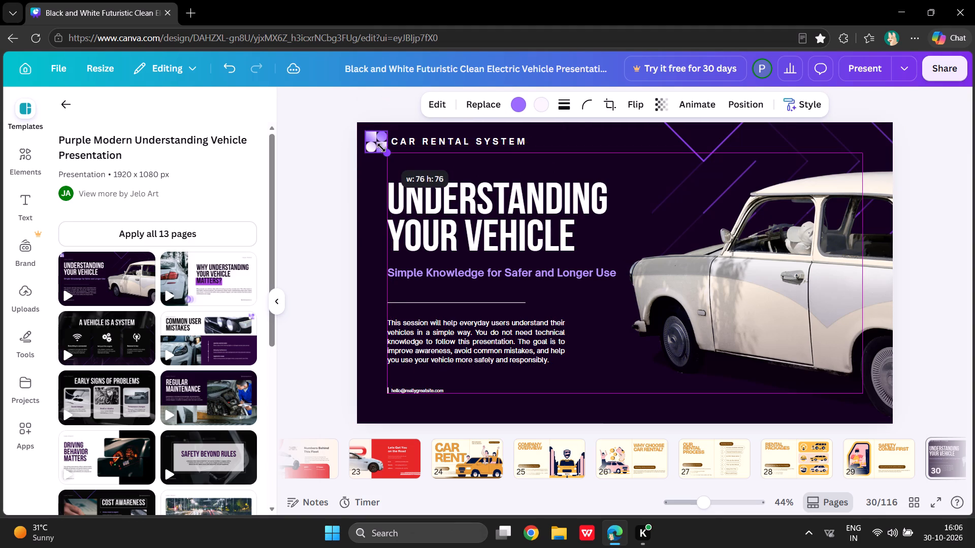
left_click_drag(383, 149, 379, 141)
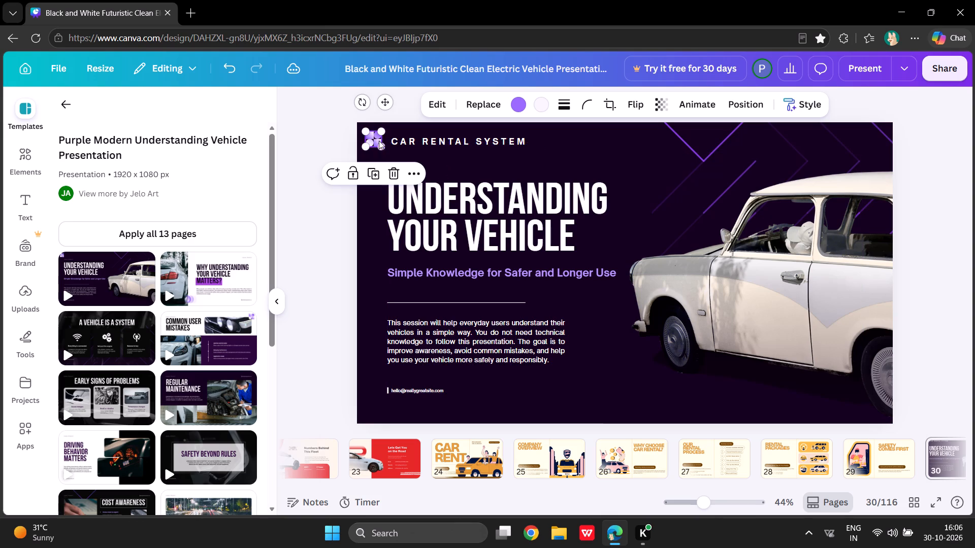
Clear the body paragraph beginning "This session will help everyday users" below the subtitle.
left_click(530, 174)
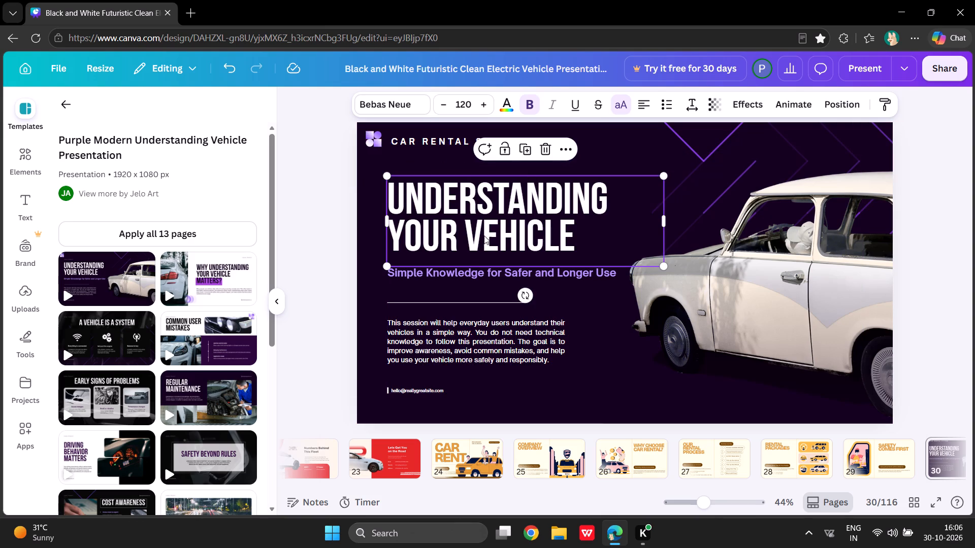
double_click(423, 340)
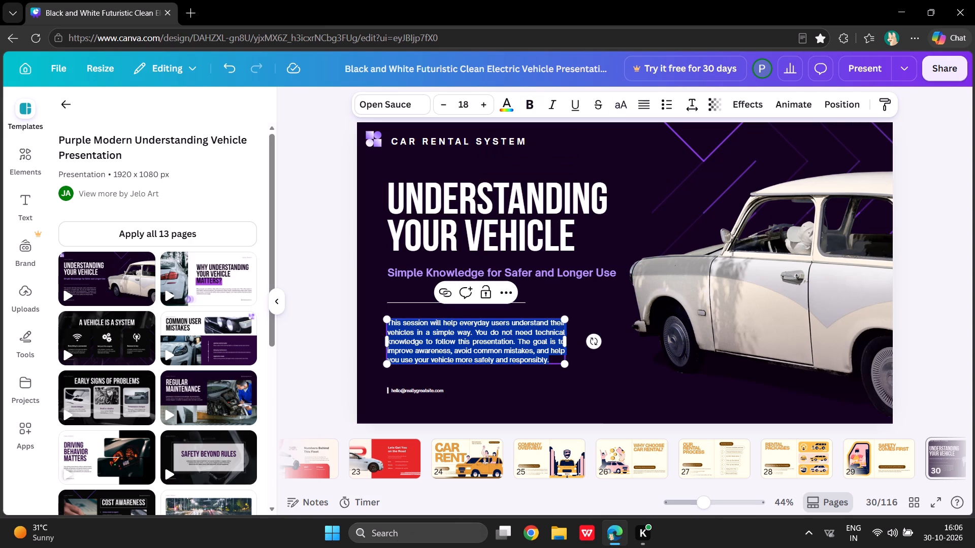
key("BackSpace")
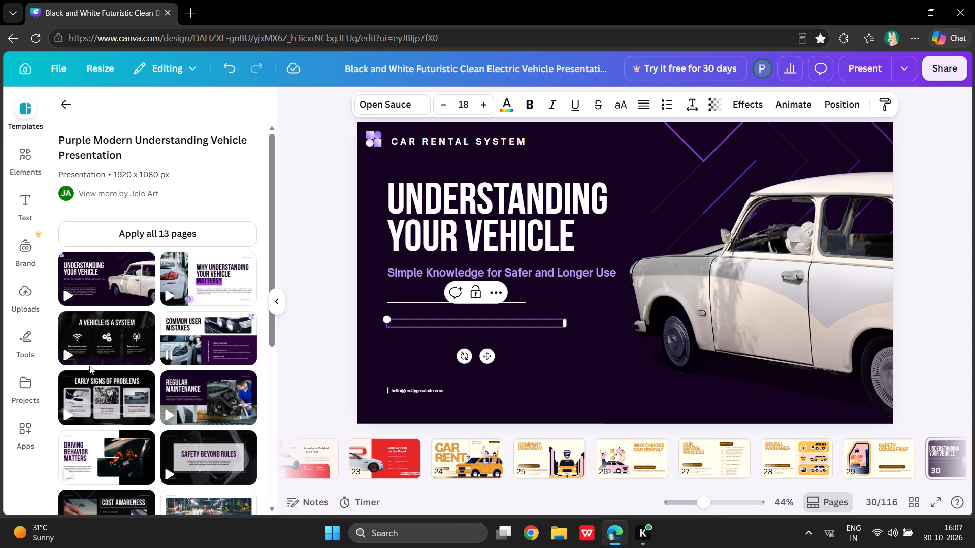
Add the CAR RENTAL cover of the Red and Black Modern Car Rental Presentation template as a new page.
left_click(71, 100)
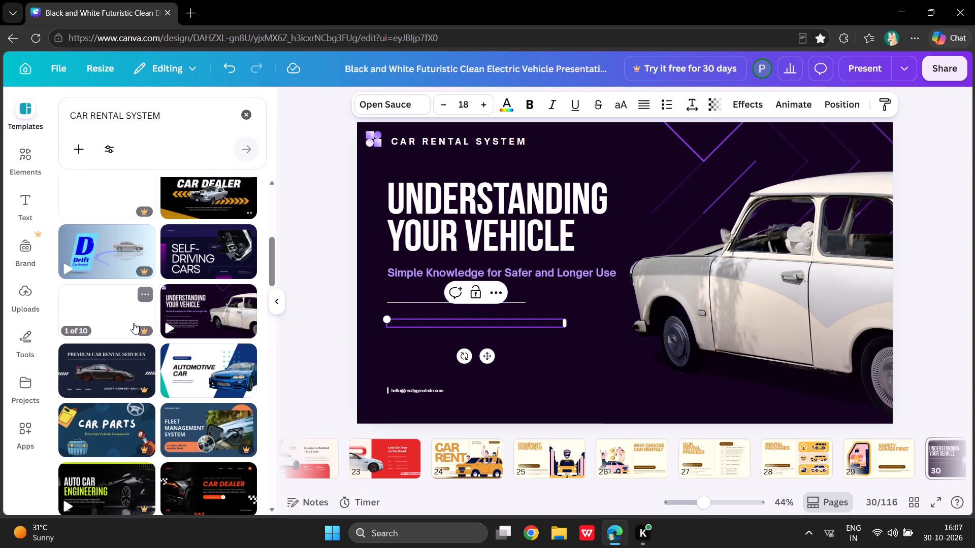
scroll(183, 429, "up", 3)
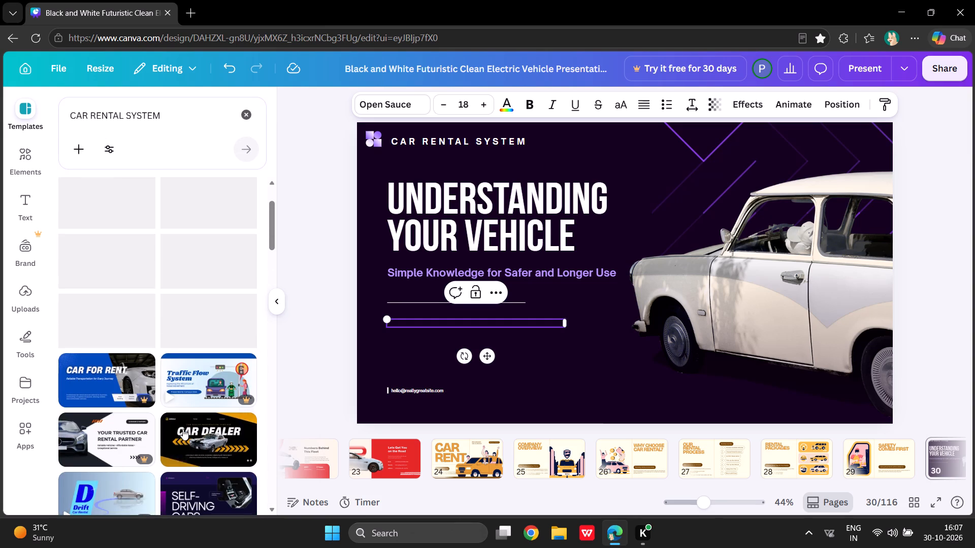
scroll(183, 429, "up", 1)
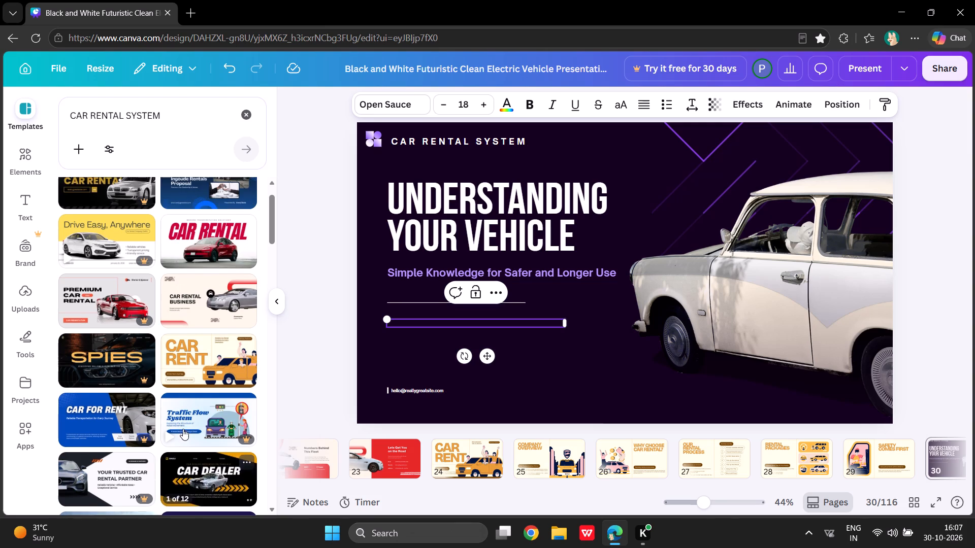
scroll(183, 429, "up", 3)
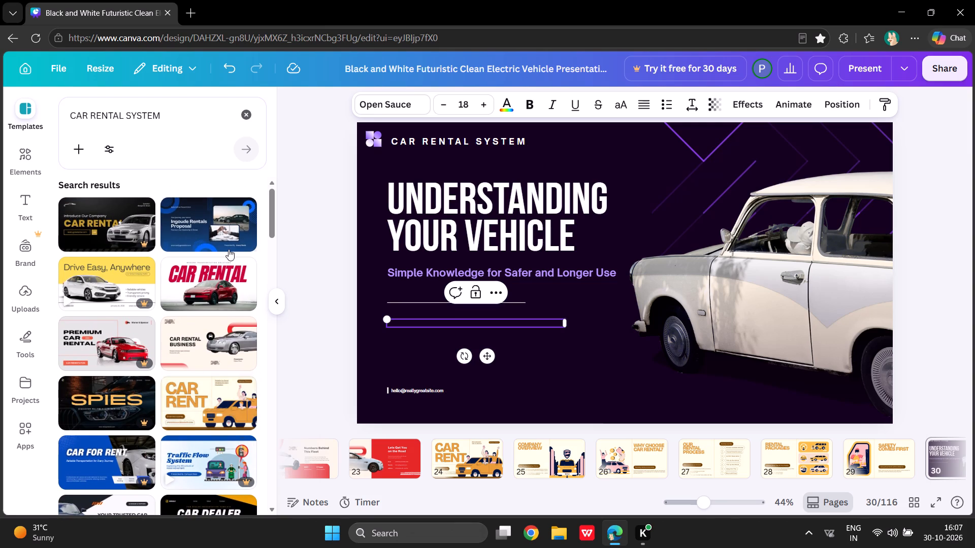
left_click(220, 264)
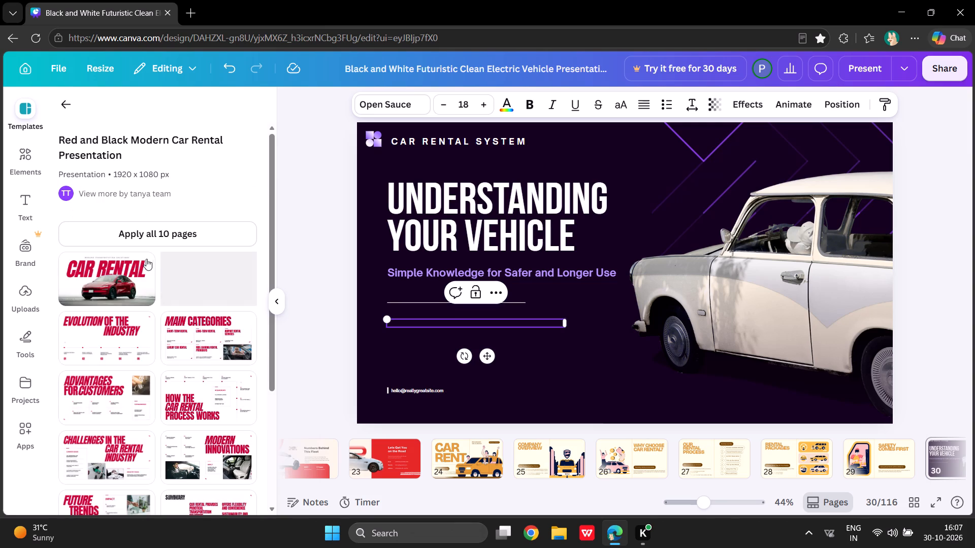
left_click(119, 266)
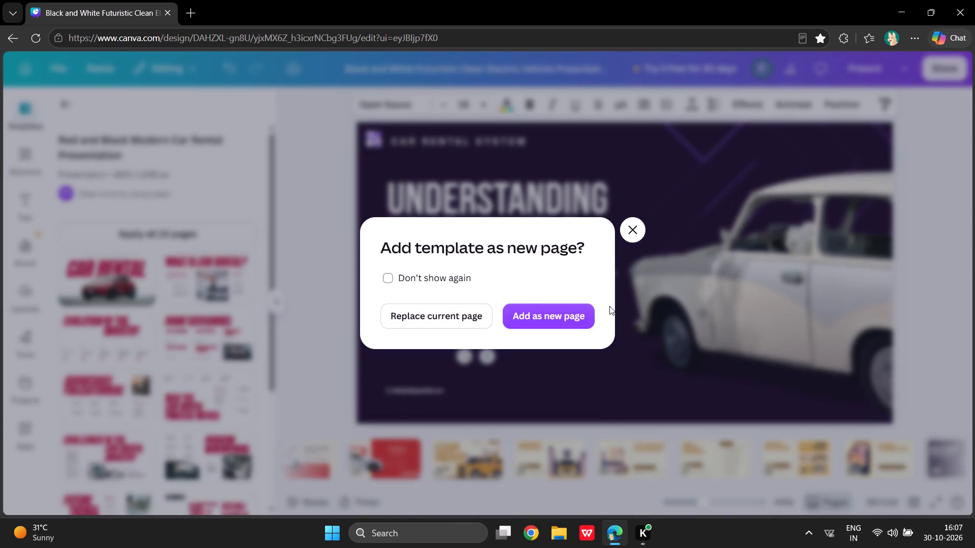
left_click(536, 321)
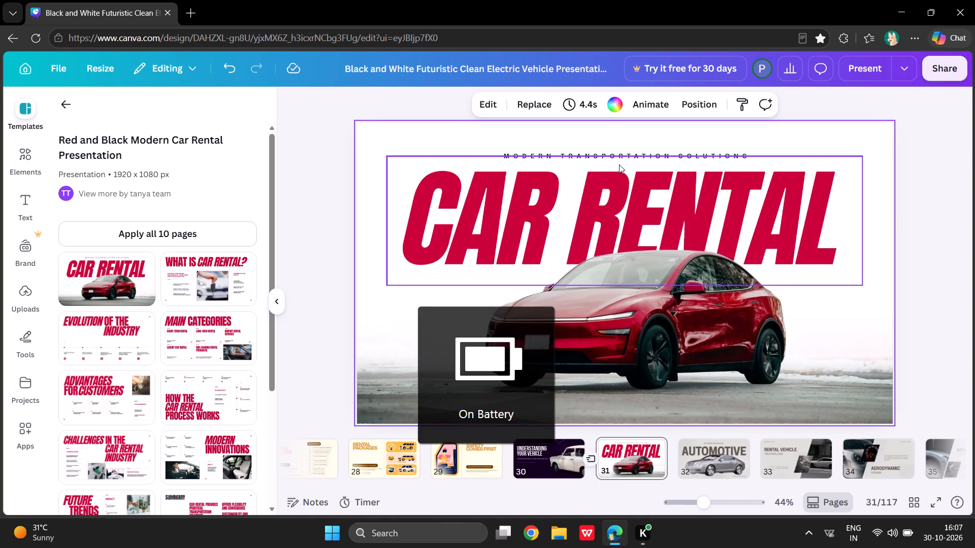
Clear the MODERN TRANSPORTATION SOLUTIONS tagline above the CAR RENTAL title on page 31.
left_click(633, 157)
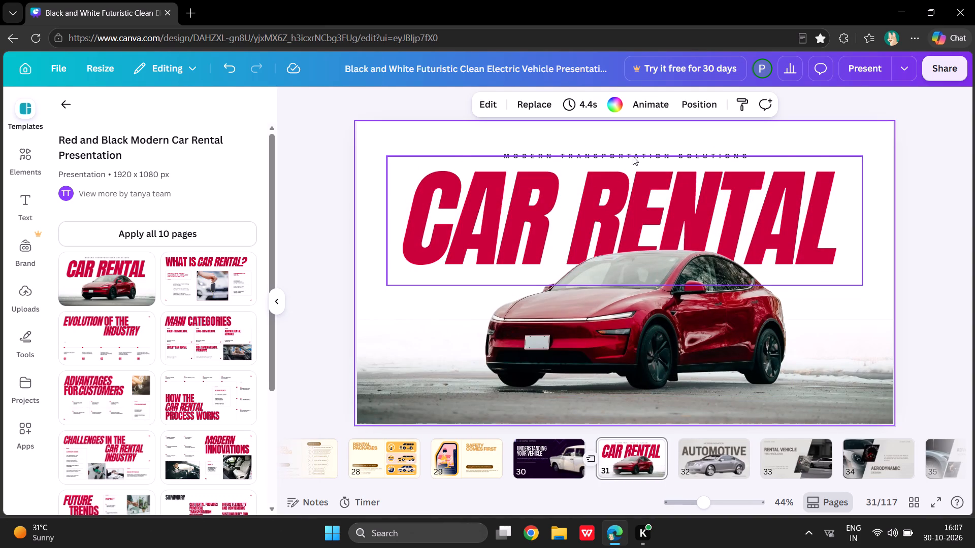
left_click(668, 242)
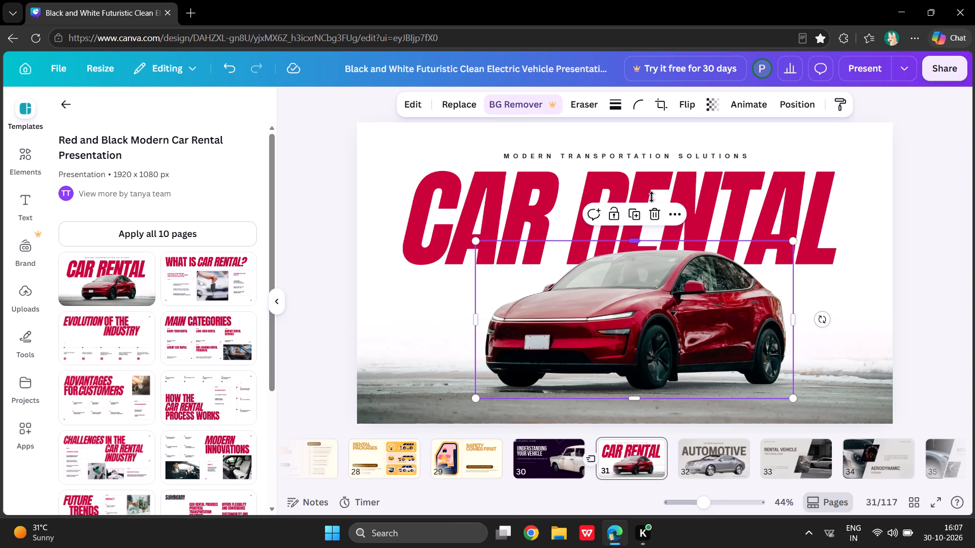
left_click(668, 154)
double_click(668, 154)
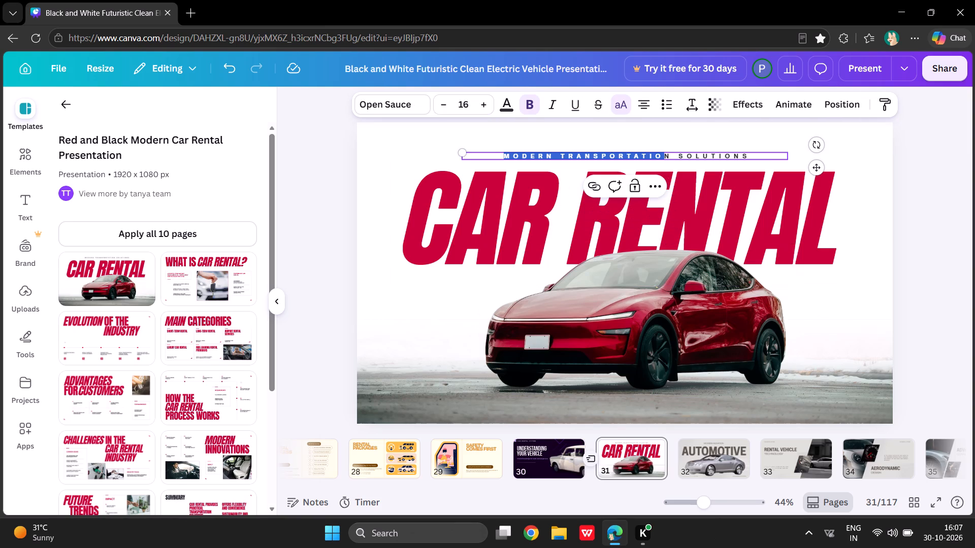
key("BackSpace")
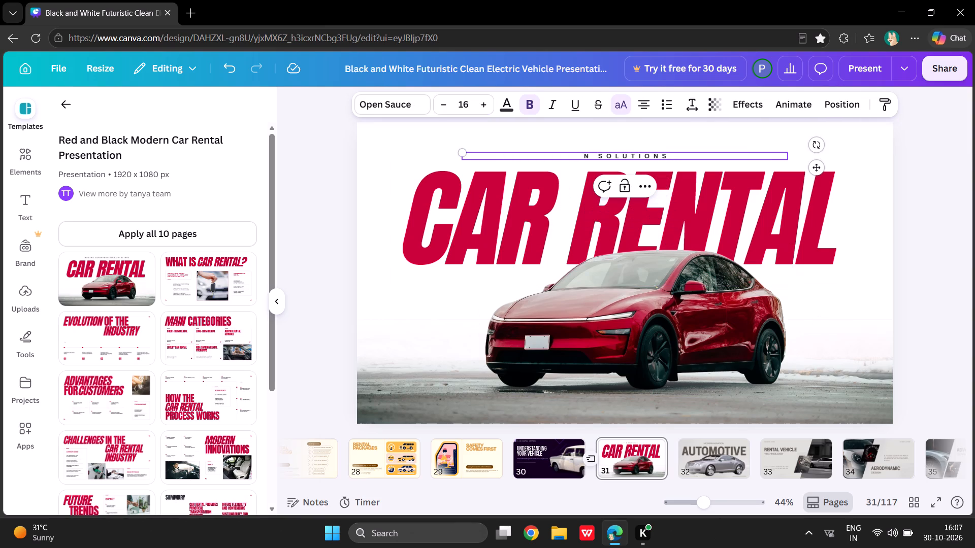
key("Right")
key("Right")
key("Right")
key("Right")
key("Right")
key("Right")
key("Right")
key("Right")
key("Right")
key("Right")
key("Right")
key("Right")
key("Right")
key("Right")
key("Right")
key("Right")
key("BackSpace")
key("BackSpace")
key("BackSpace")
key("BackSpace")
key("BackSpace")
key("BackSpace")
key("BackSpace")
key("BackSpace")
key("BackSpace")
key("BackSpace")
key("BackSpace")
key("BackSpace")
key("BackSpace")
key("BackSpace")
key("BackSpace")
key("BackSpace")
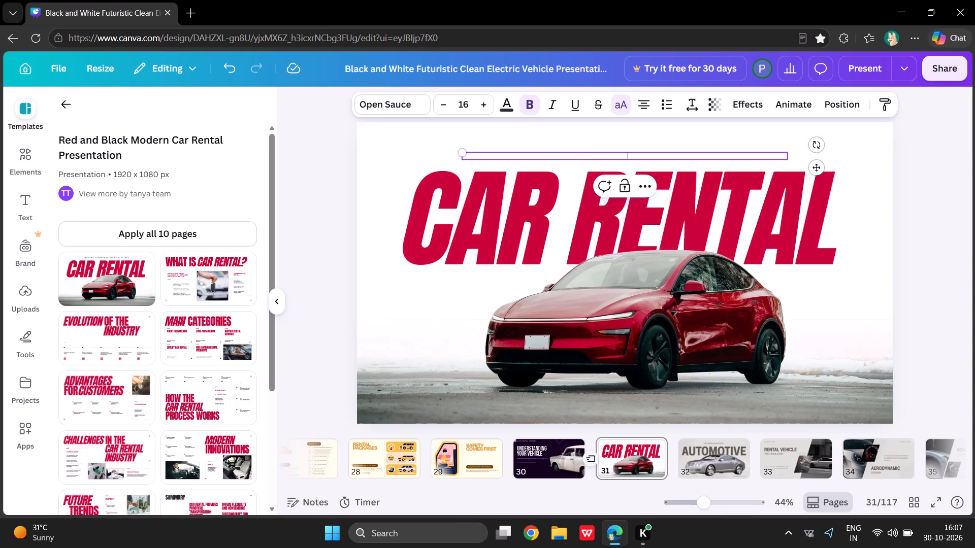
Enter INDIAN'S FIRSTSYSTEM as the new tagline text above the CAR RENTAL title.
type("INDIANS")
key("BackSpace")
type("'S")
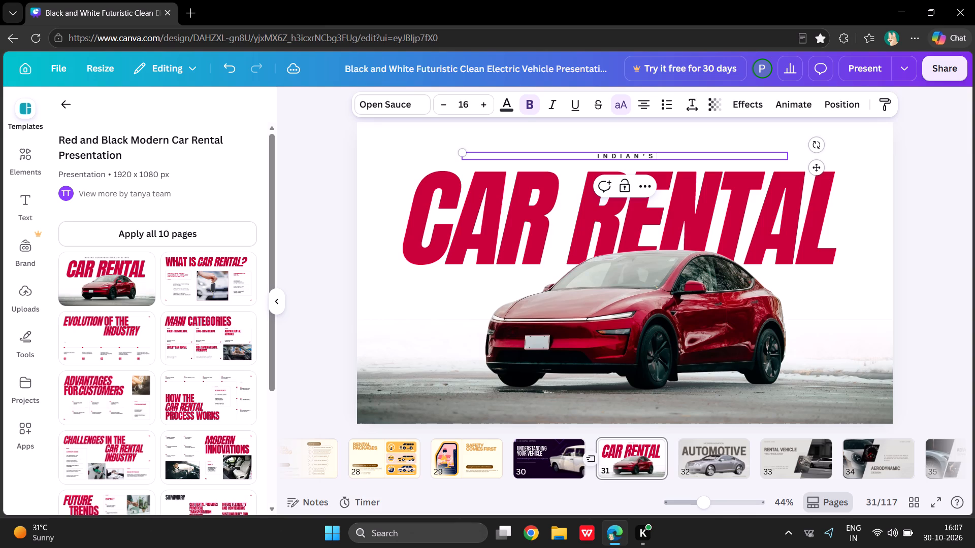
key("space")
key("f")
type("IRST")
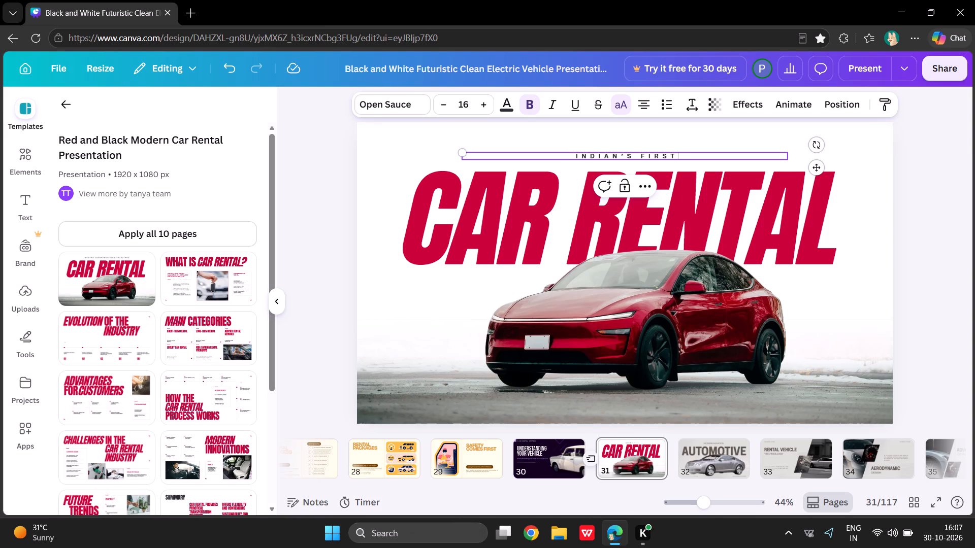
type("SYSTEM")
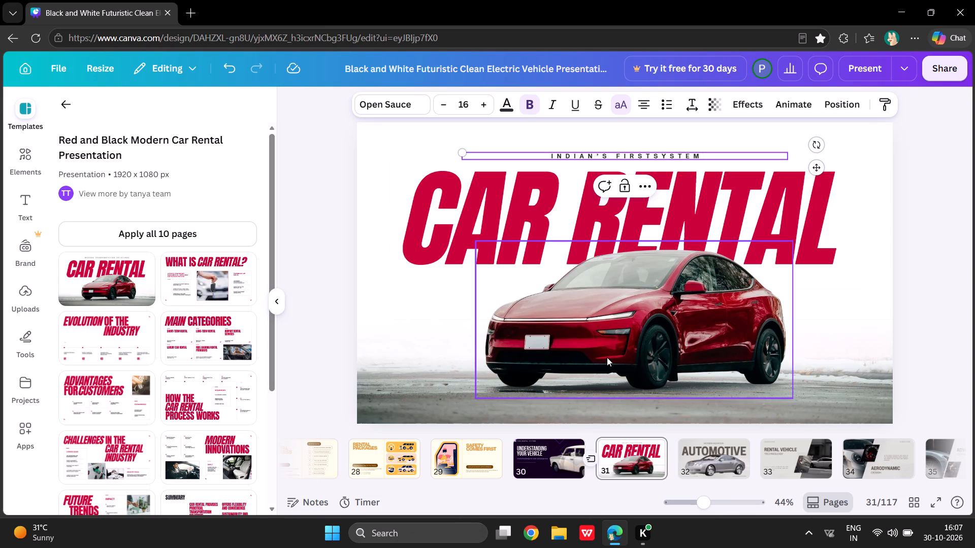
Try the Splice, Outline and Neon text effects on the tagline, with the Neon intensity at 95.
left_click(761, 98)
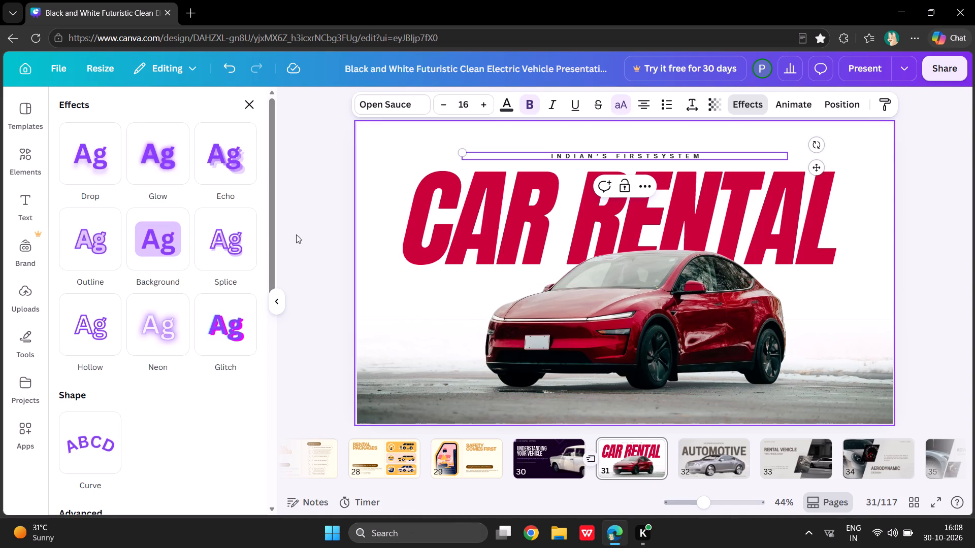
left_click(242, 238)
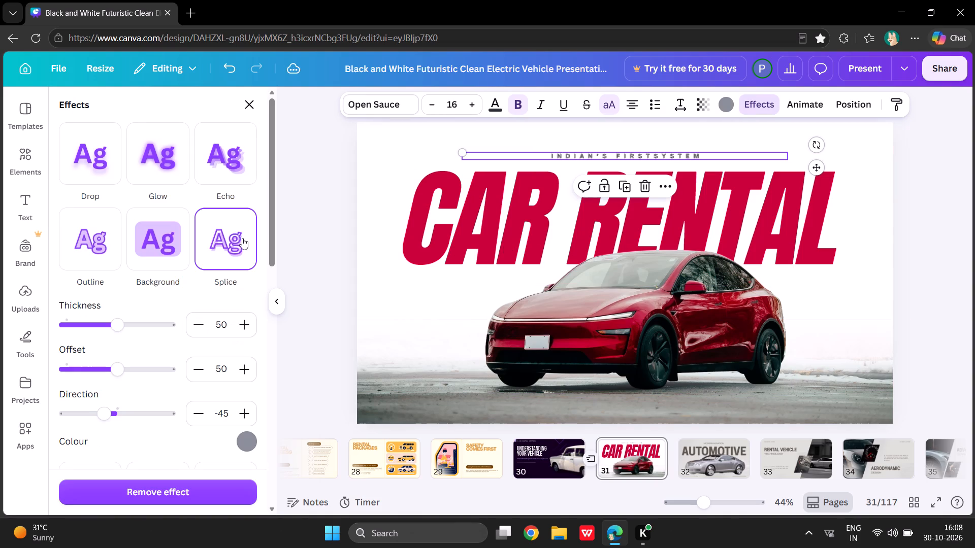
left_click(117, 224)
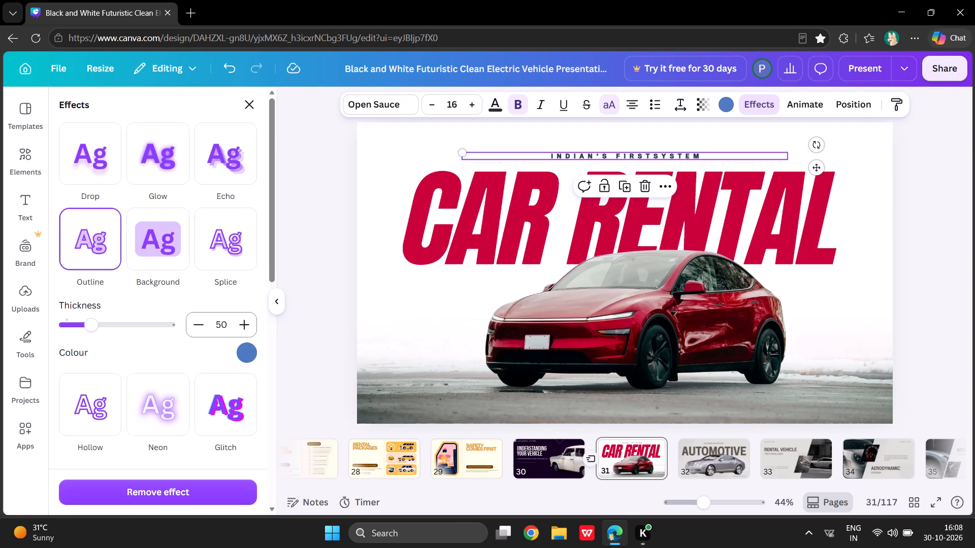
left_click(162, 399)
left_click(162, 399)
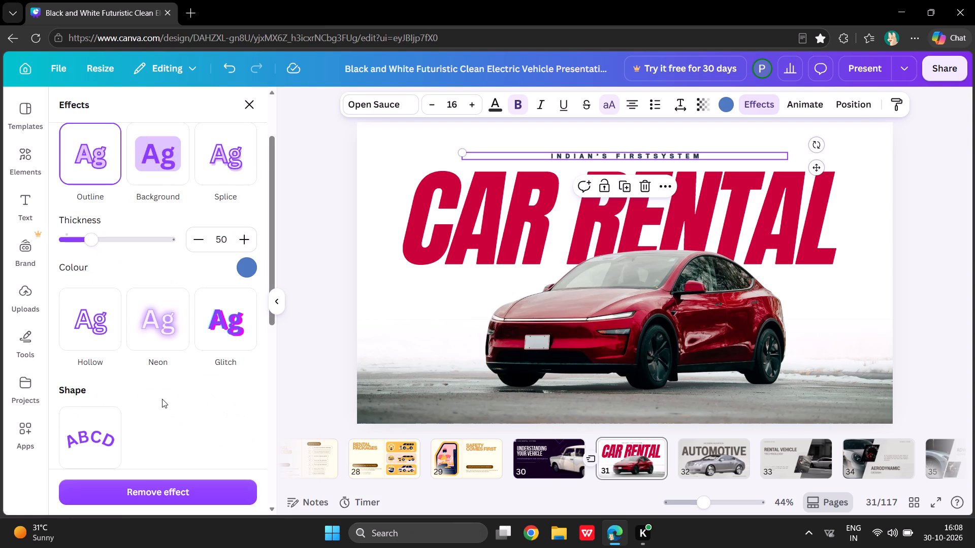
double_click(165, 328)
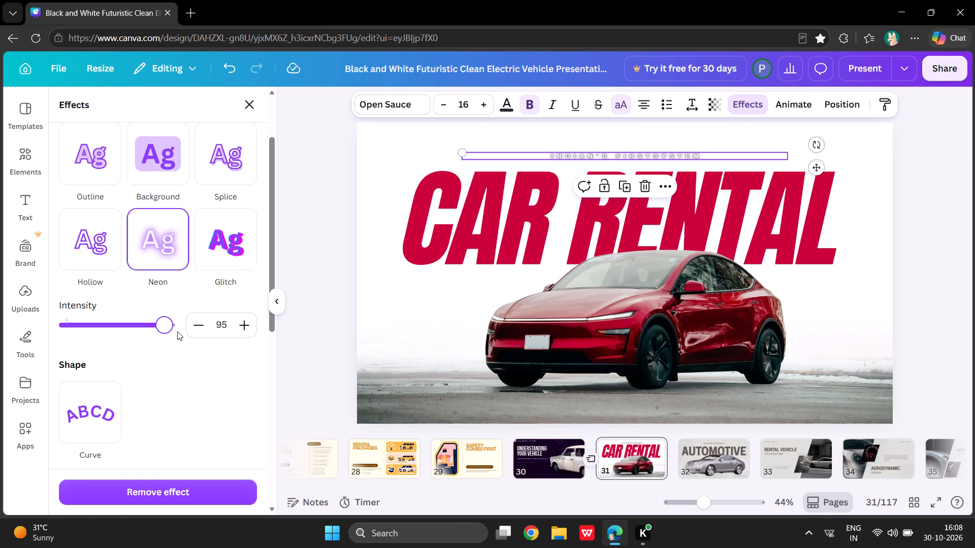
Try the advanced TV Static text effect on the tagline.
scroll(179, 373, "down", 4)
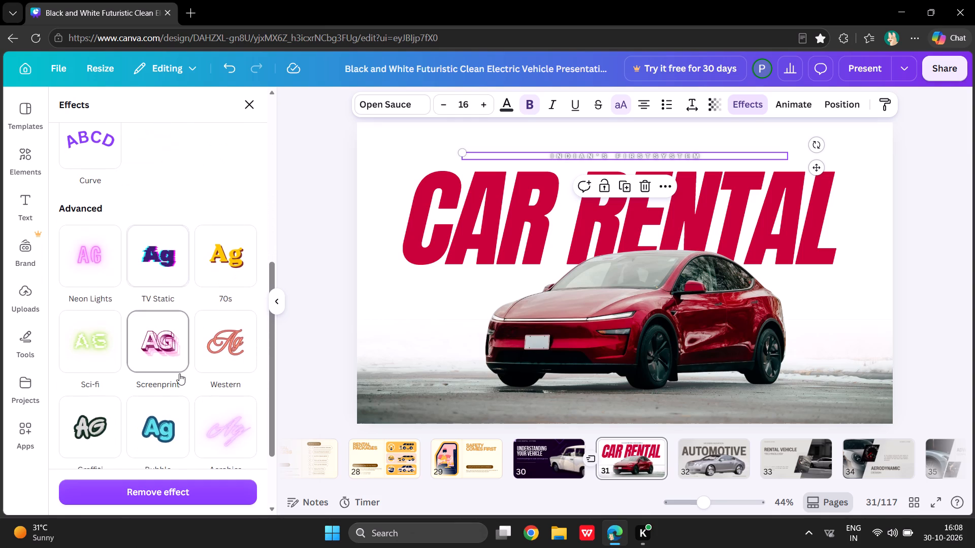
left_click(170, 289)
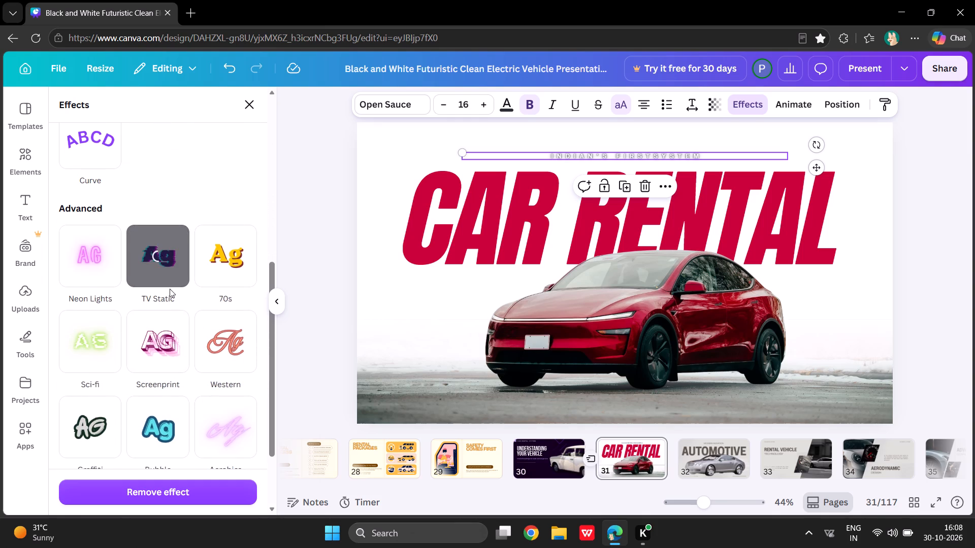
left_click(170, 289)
Apply the advanced Neon Lights text effect to the tagline above the CAR RENTAL title.
left_click(96, 266)
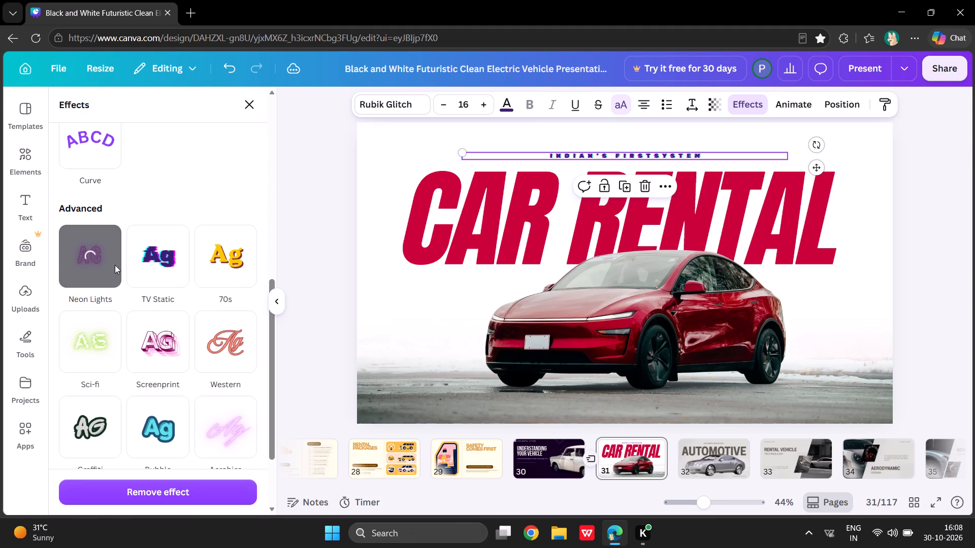
left_click(503, 250)
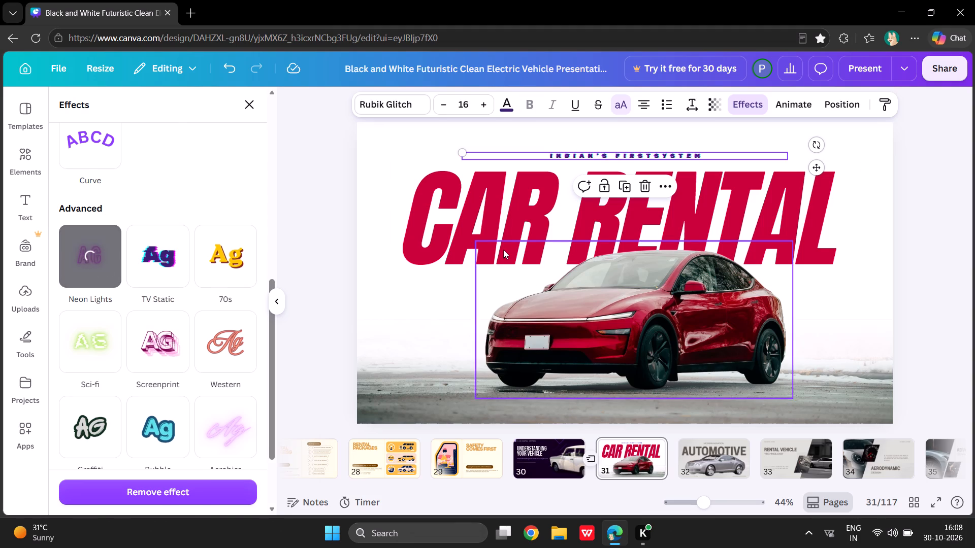
left_click(524, 183)
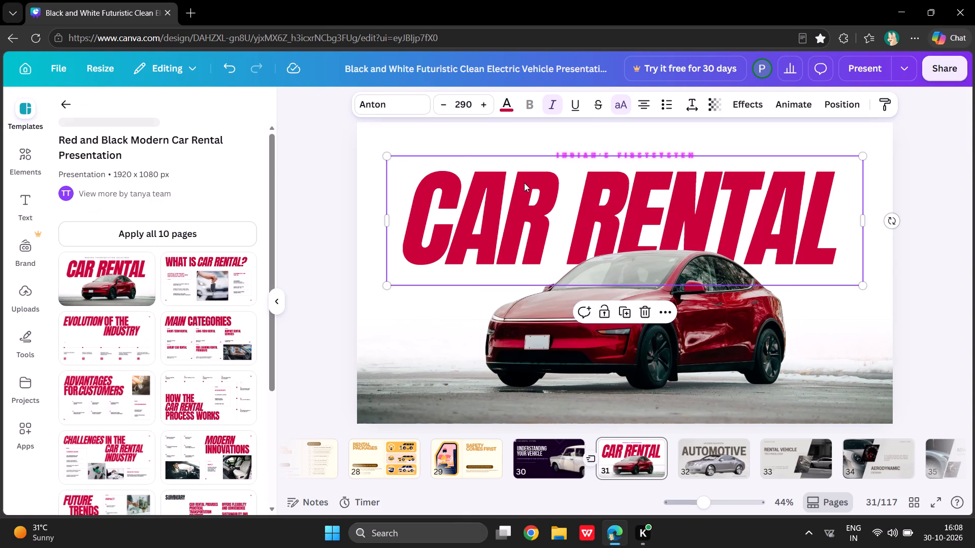
Change the tagline's magenta text colour to the title's crimson #CA003A, replacing all magenta on the page.
left_click(593, 155)
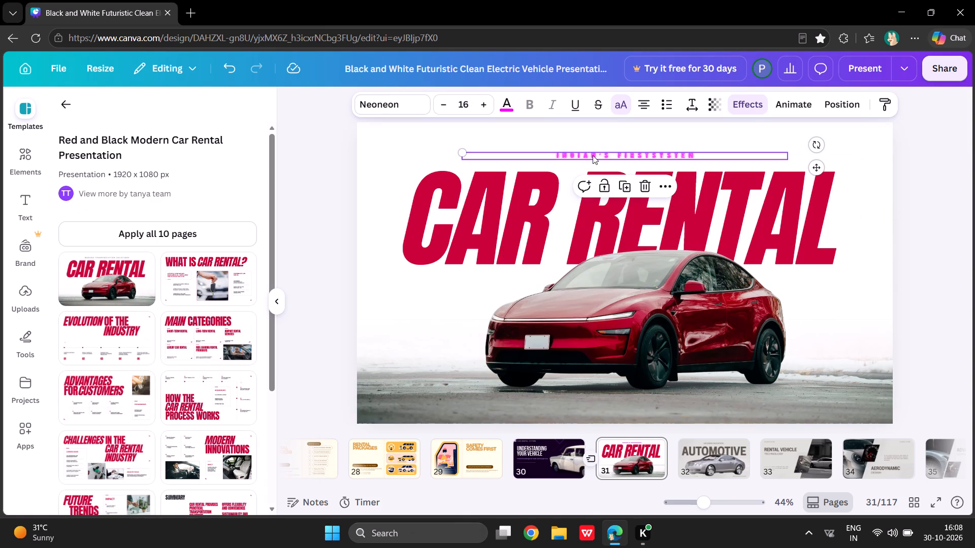
left_click(593, 155)
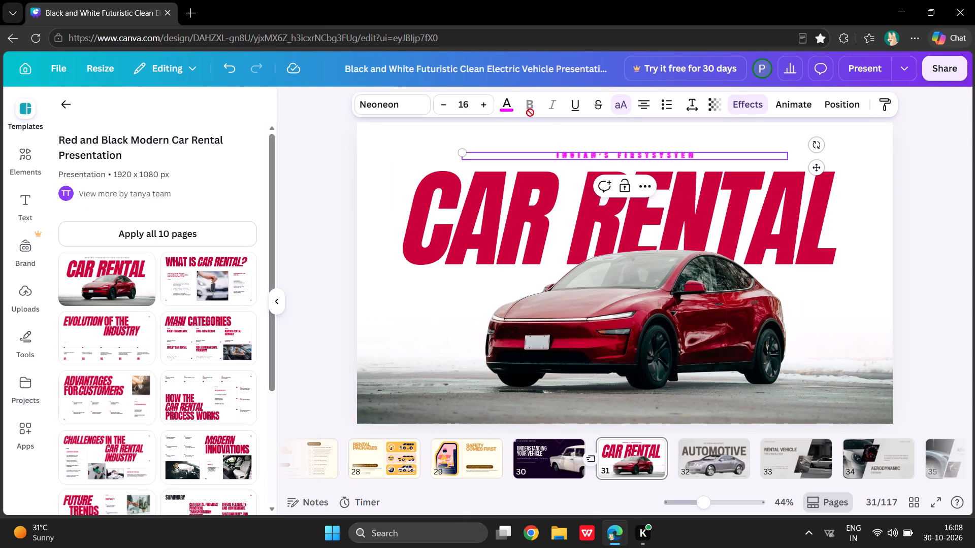
left_click(511, 103)
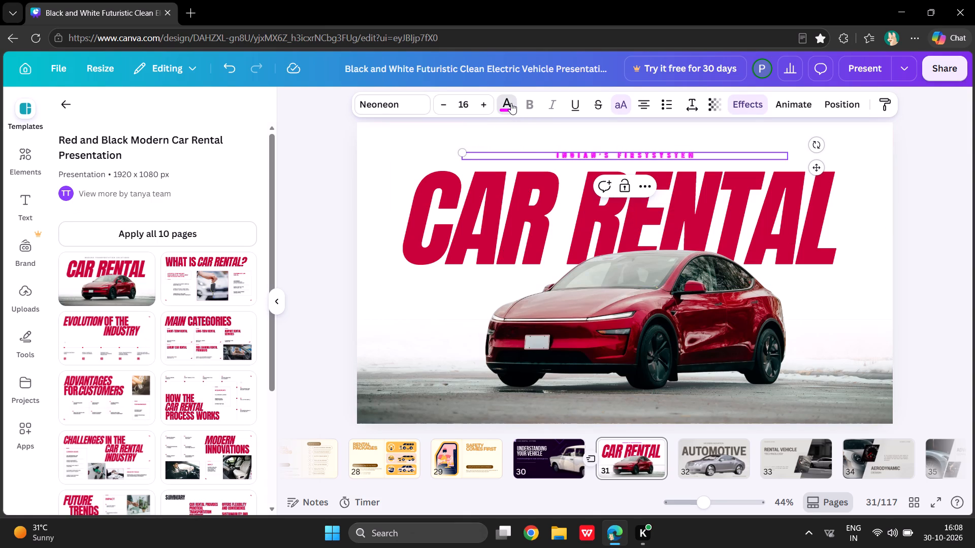
left_click(511, 103)
left_click(511, 103)
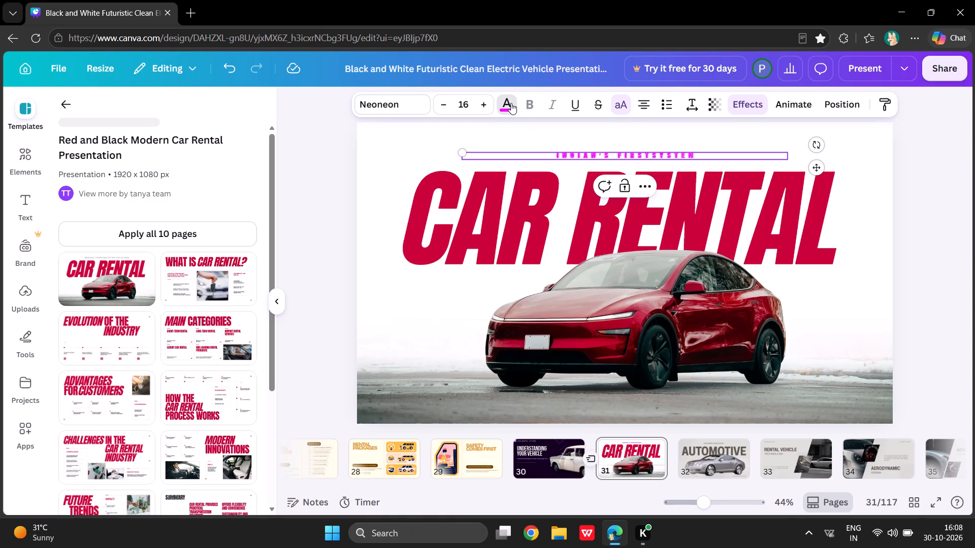
left_click(511, 103)
left_click(511, 103)
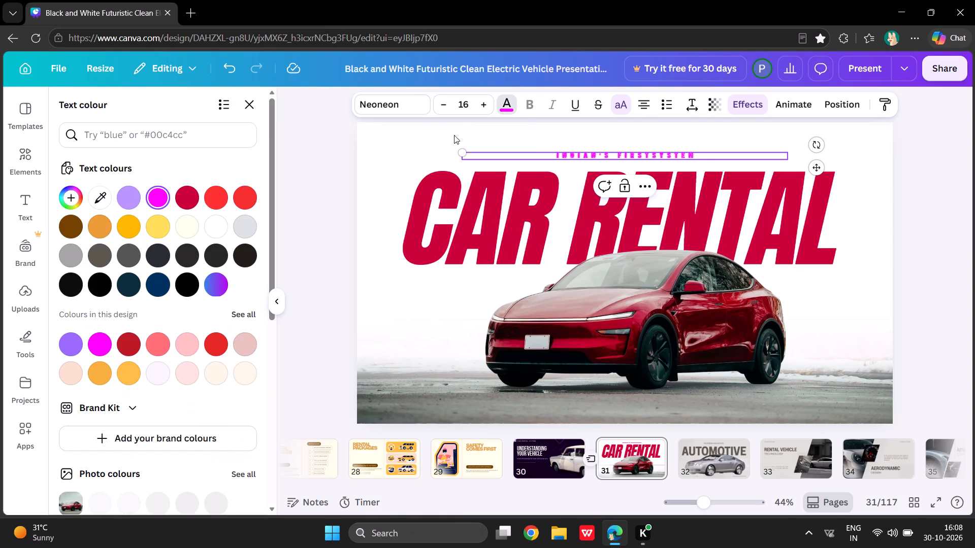
left_click(192, 204)
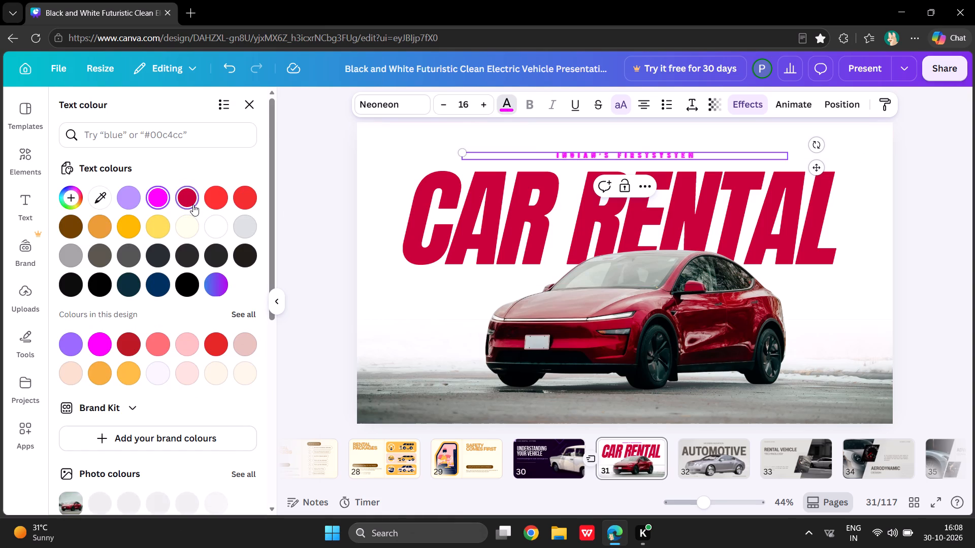
left_click(193, 204)
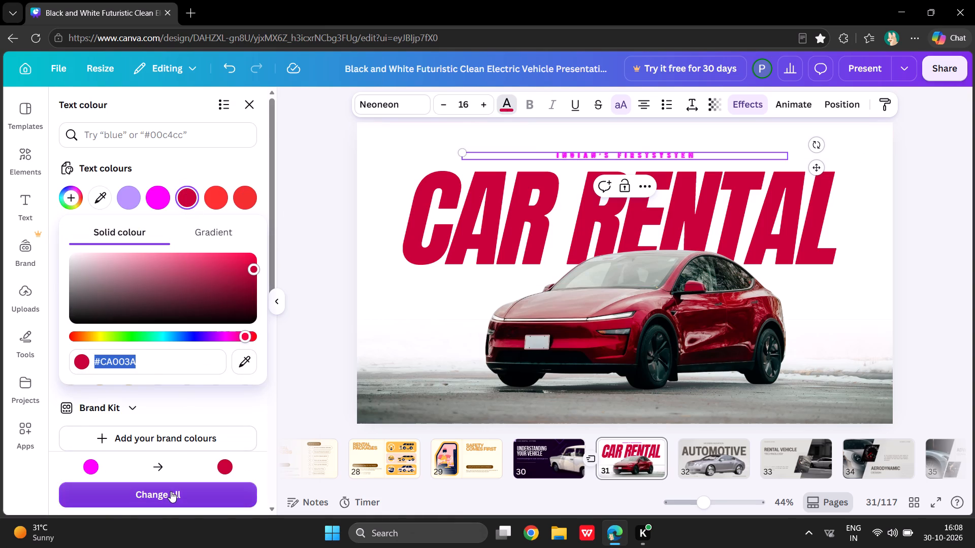
left_click(171, 491)
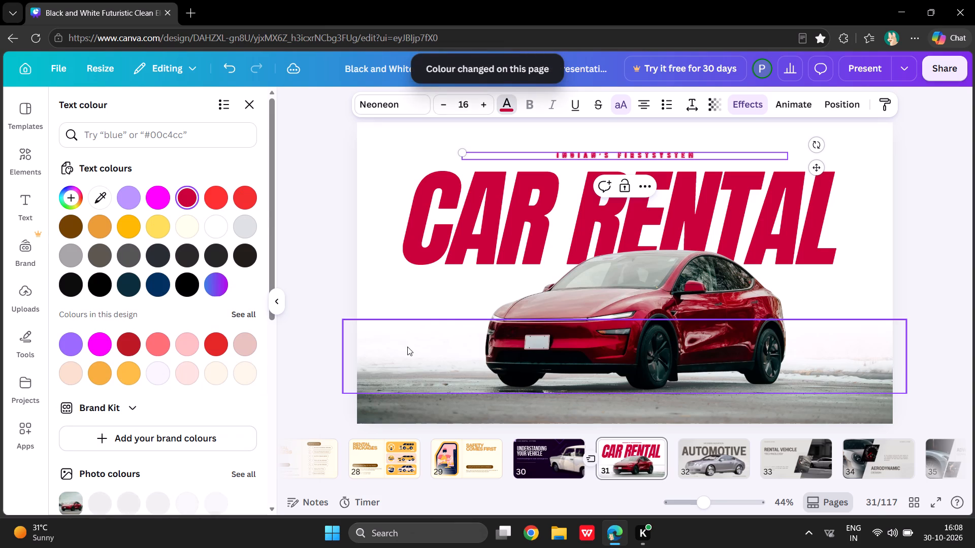
left_click(437, 331)
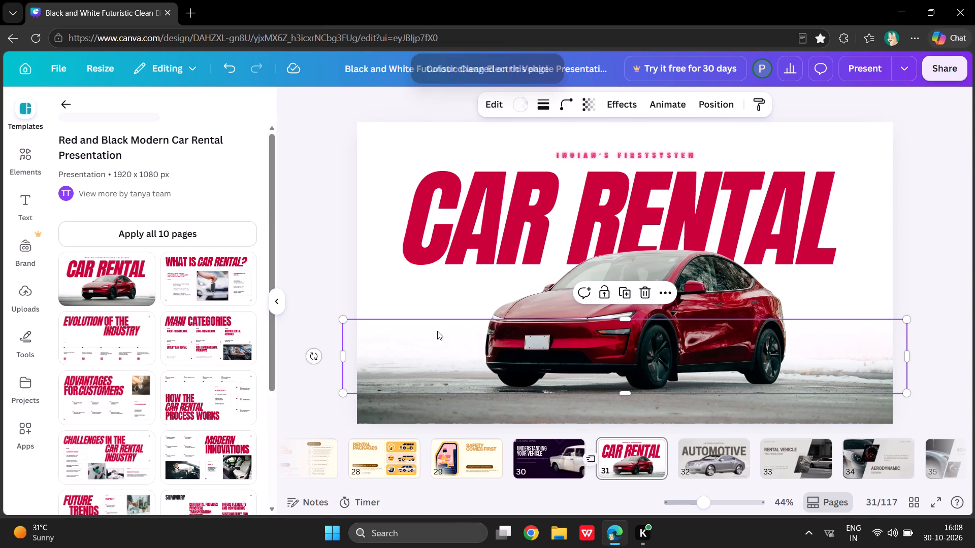
Increase the font size of the INDIAN'S FIRSTSYSTEM tagline to 31.
left_click(600, 158)
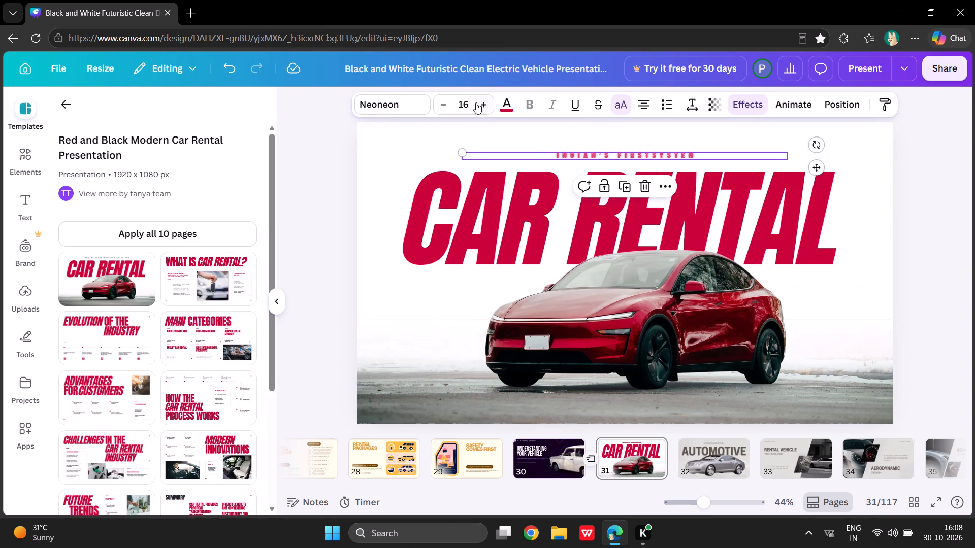
triple_click(484, 101)
triple_click(484, 101)
triple_click(484, 101)
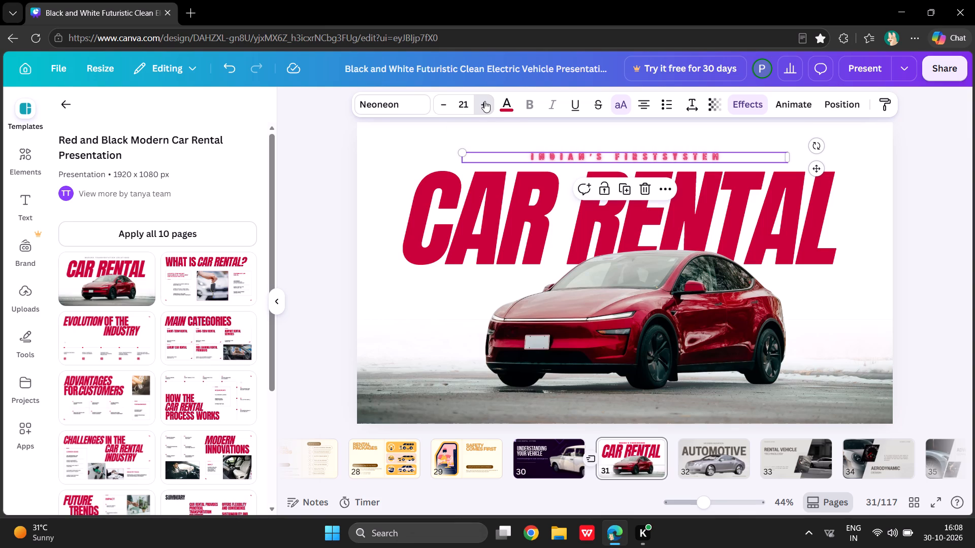
triple_click(484, 101)
triple_click(484, 101)
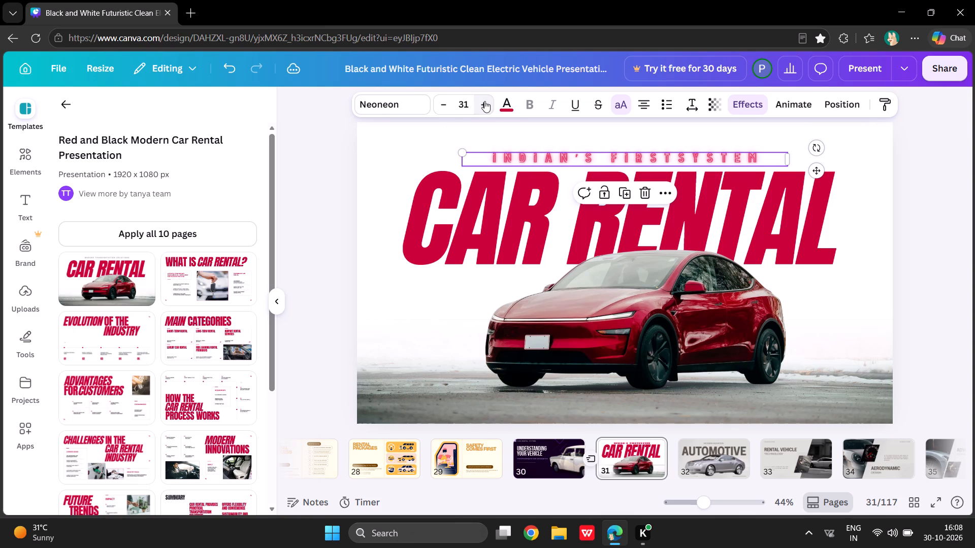
left_click(560, 158)
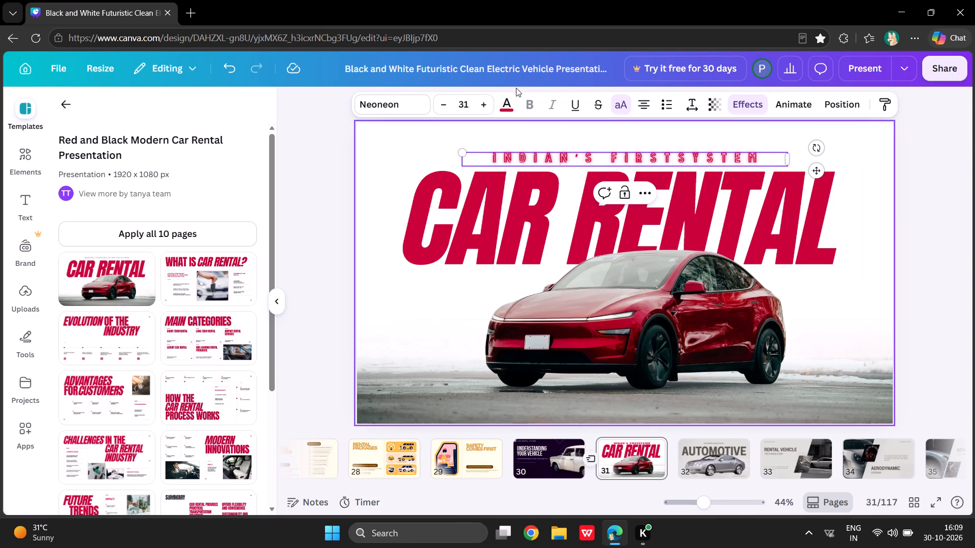
left_click(494, 108)
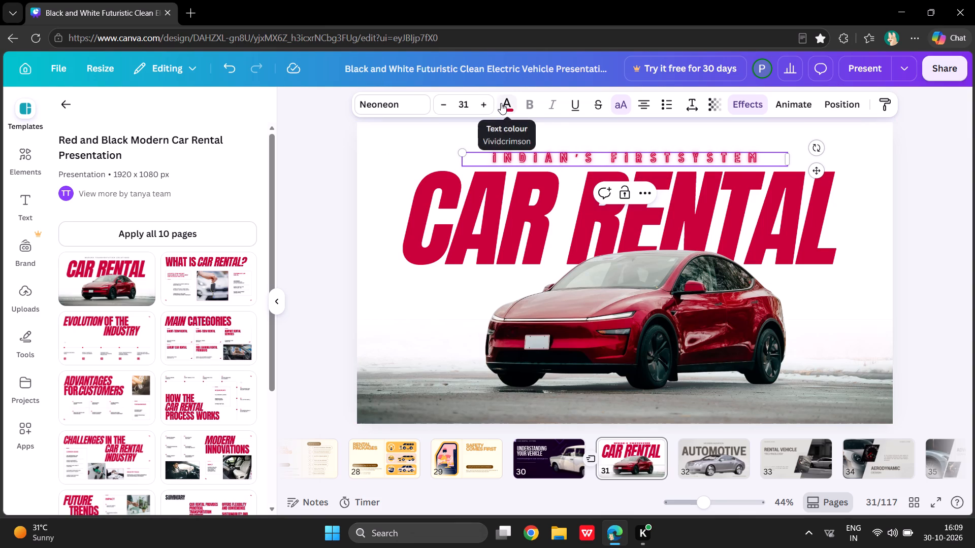
Change the tagline's crimson text colour to the dark red used in this design, replacing all crimson on the current page.
left_click(501, 103)
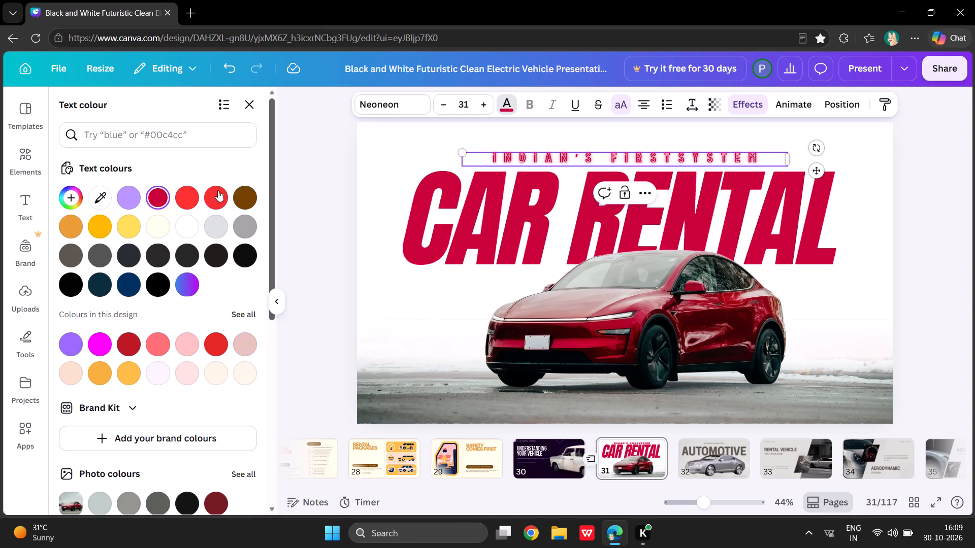
left_click(132, 335)
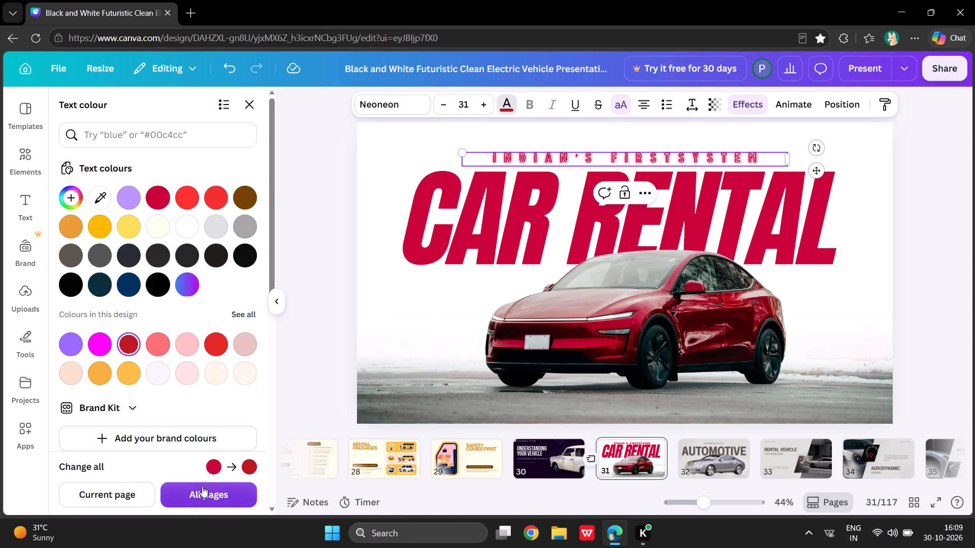
left_click(140, 485)
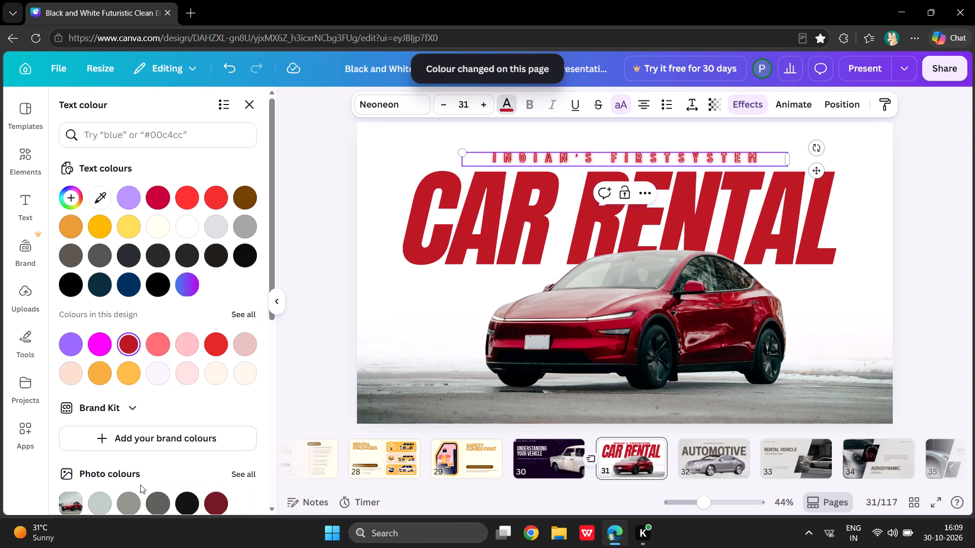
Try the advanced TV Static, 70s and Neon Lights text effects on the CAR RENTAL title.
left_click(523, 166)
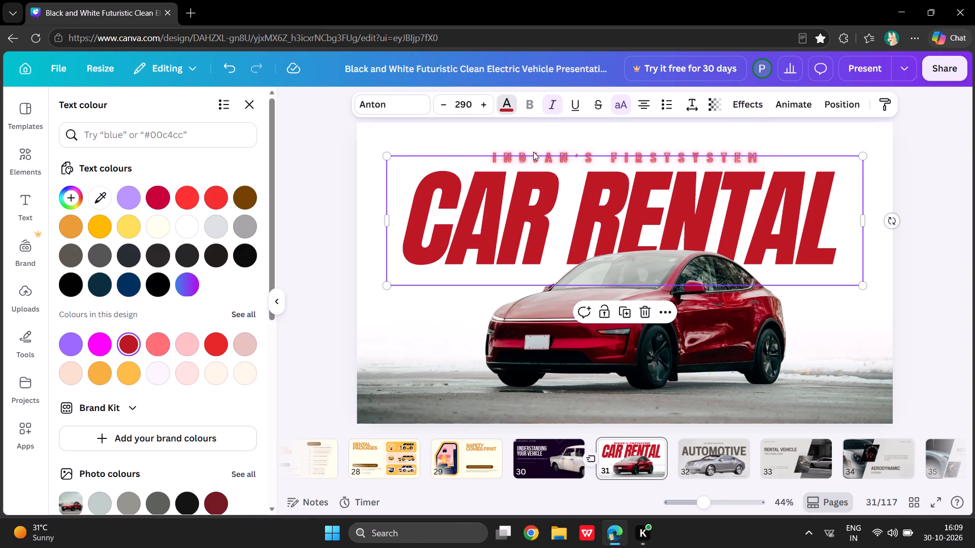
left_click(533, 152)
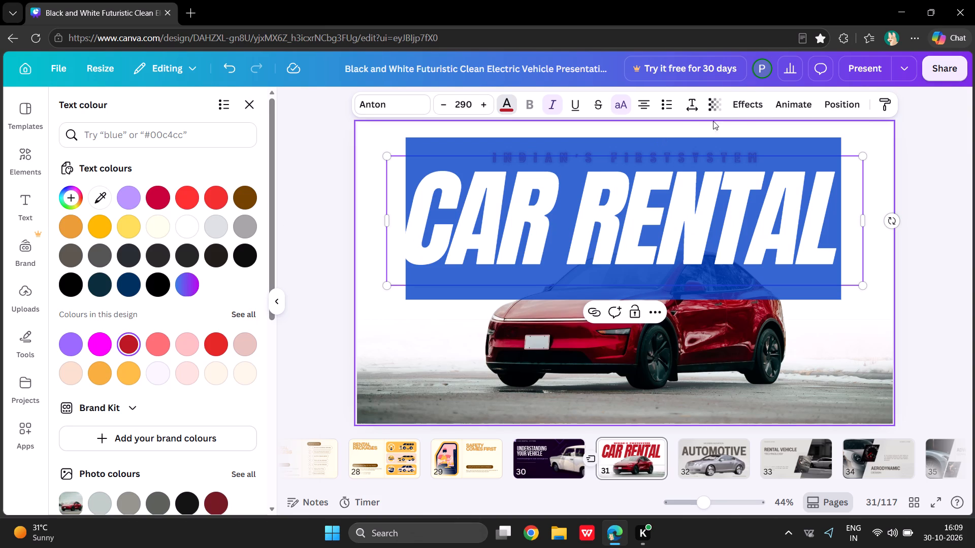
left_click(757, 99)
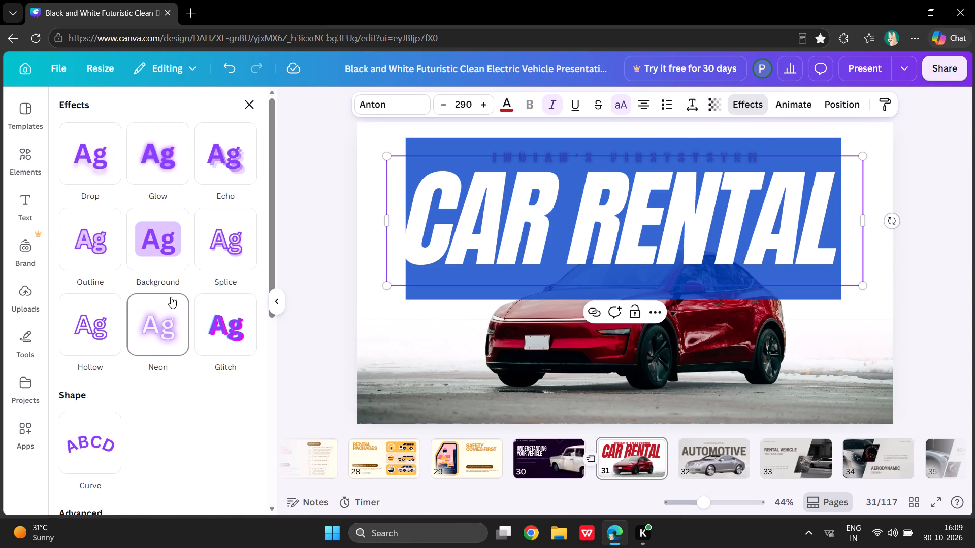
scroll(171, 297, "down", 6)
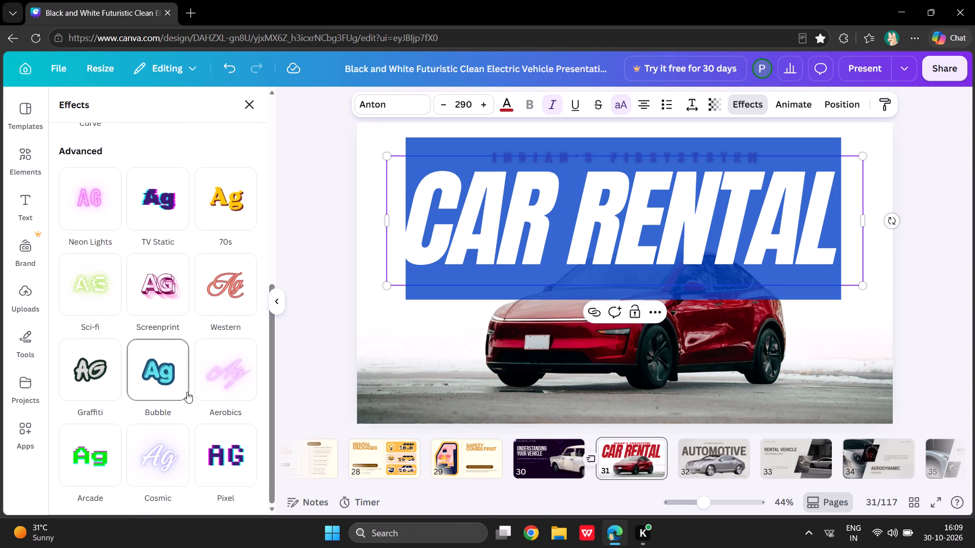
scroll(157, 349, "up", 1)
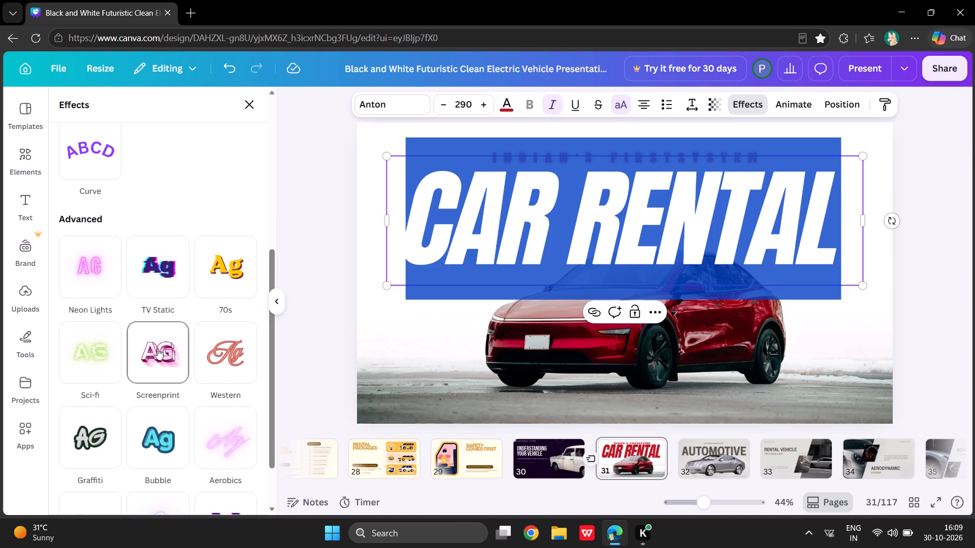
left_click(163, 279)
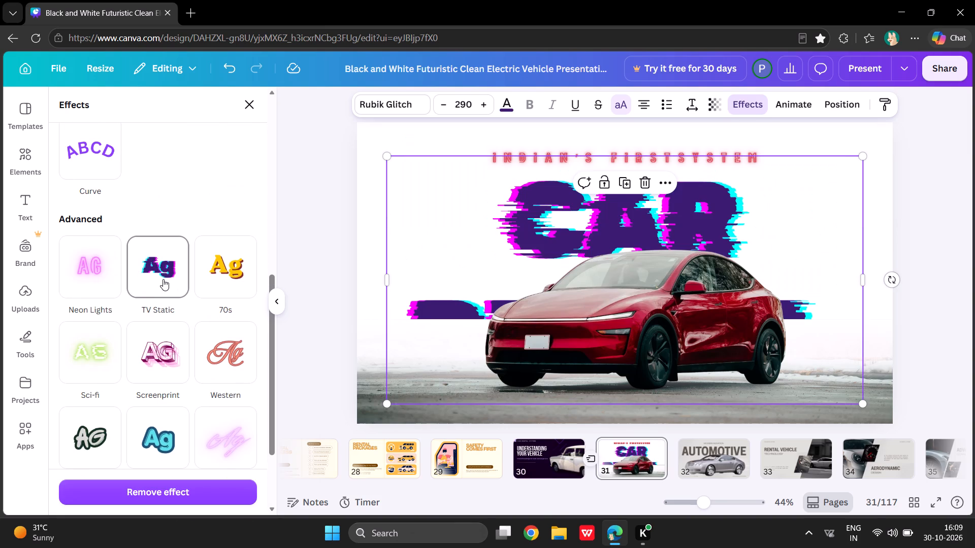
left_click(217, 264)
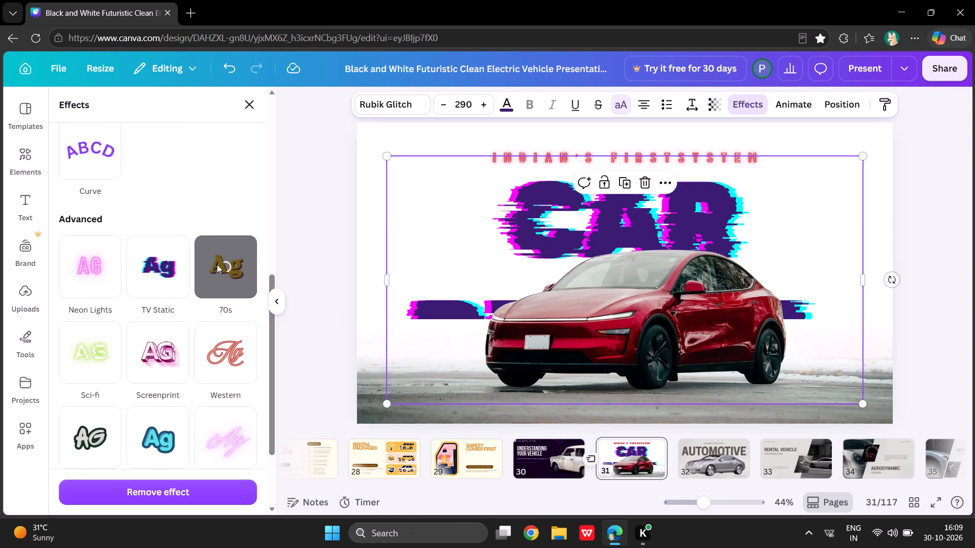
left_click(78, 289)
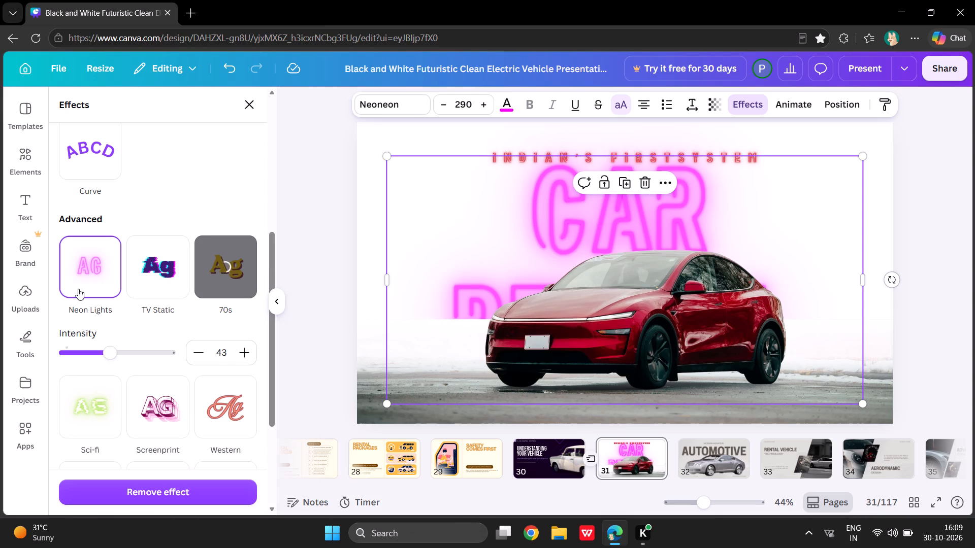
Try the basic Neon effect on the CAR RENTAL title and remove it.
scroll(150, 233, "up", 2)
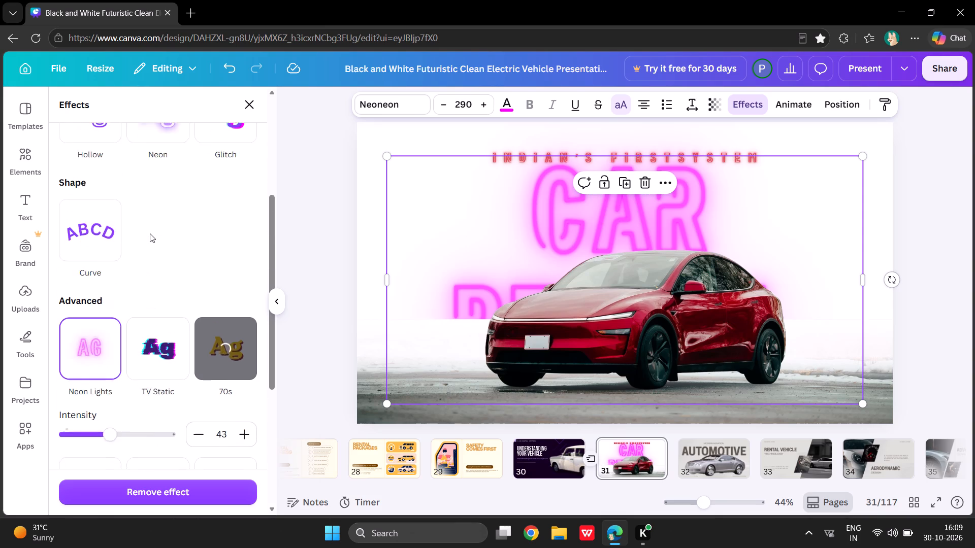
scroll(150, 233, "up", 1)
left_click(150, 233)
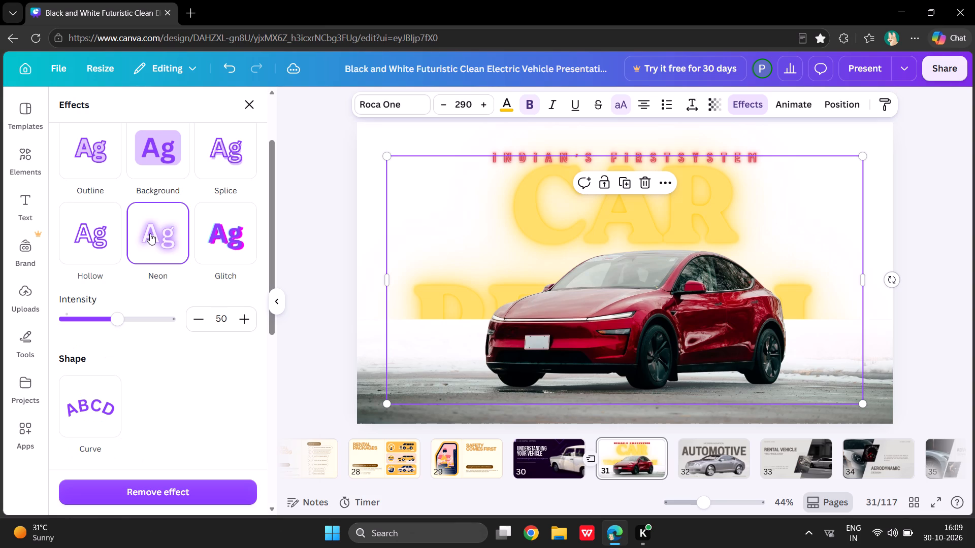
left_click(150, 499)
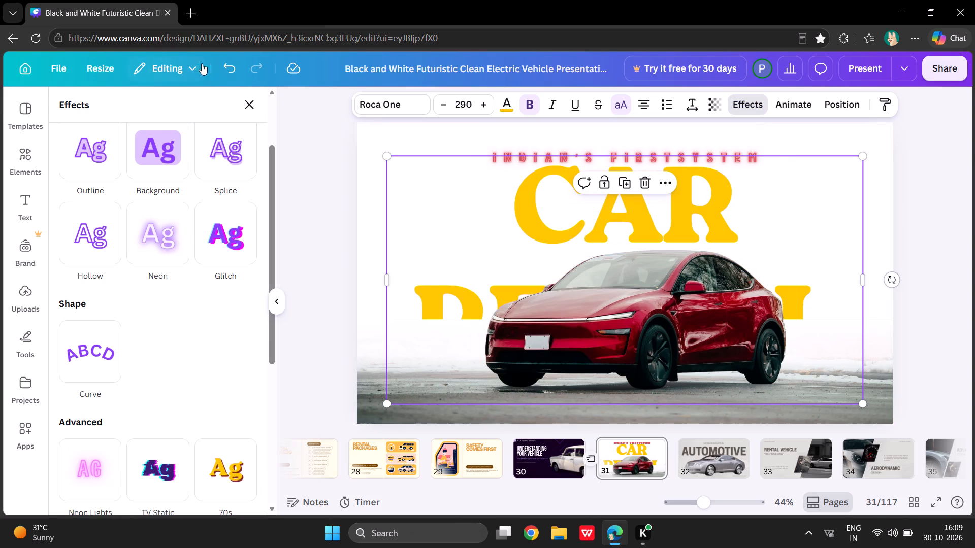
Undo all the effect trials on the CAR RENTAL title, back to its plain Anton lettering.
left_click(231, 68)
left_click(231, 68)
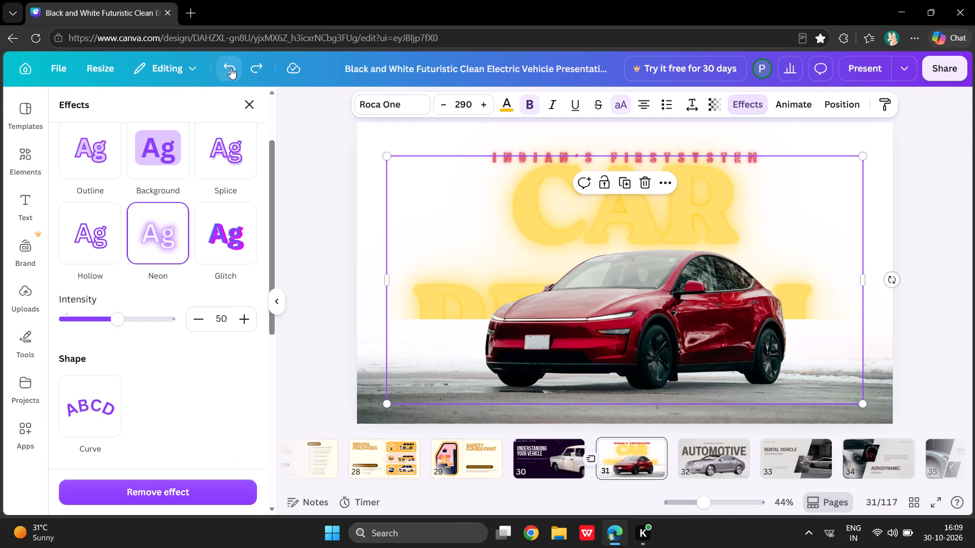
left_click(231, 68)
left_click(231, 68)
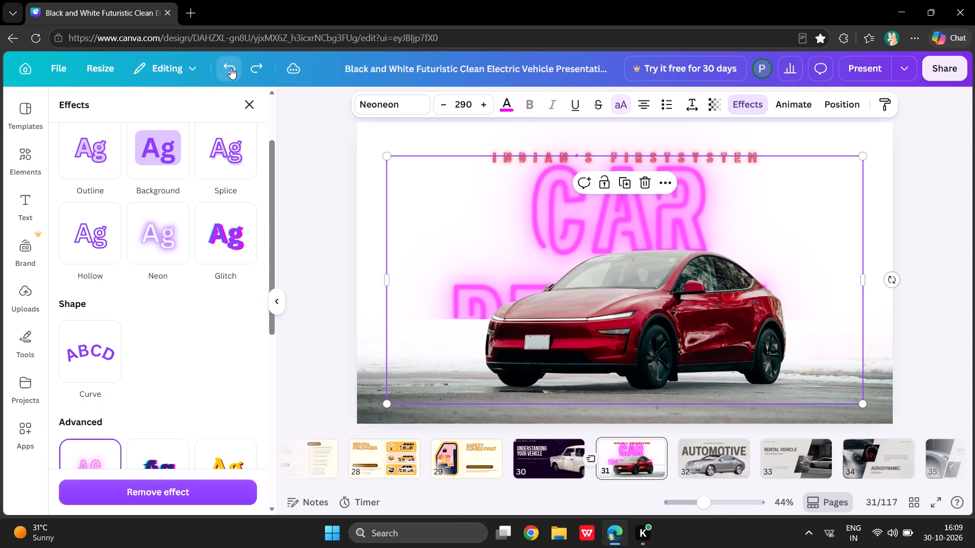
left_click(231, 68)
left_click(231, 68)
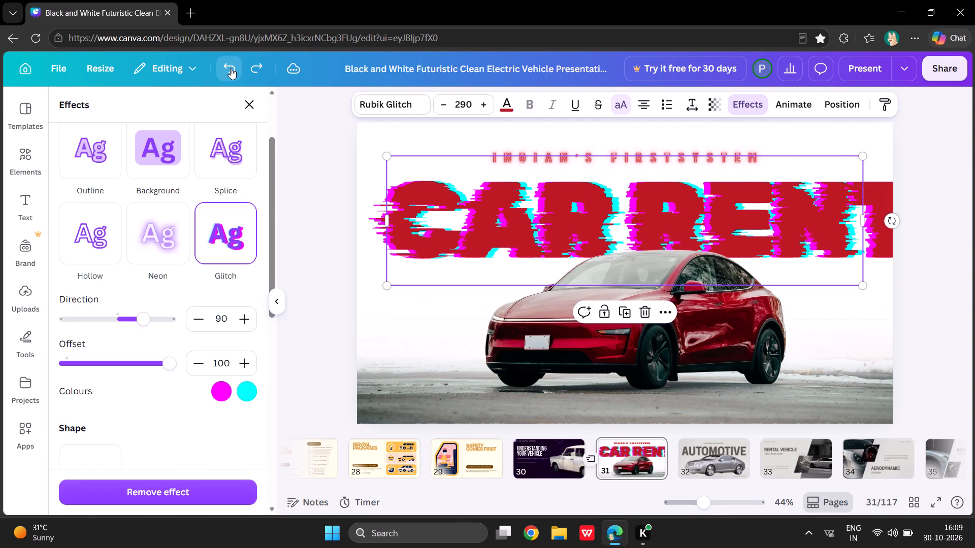
Apply the Typewriter text animation to the CAR RENTAL title.
left_click(800, 103)
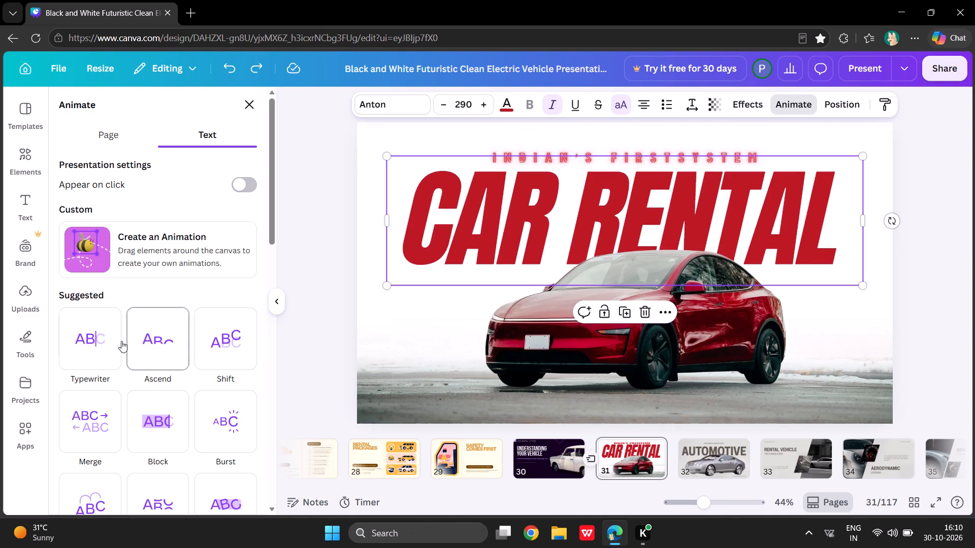
left_click(84, 338)
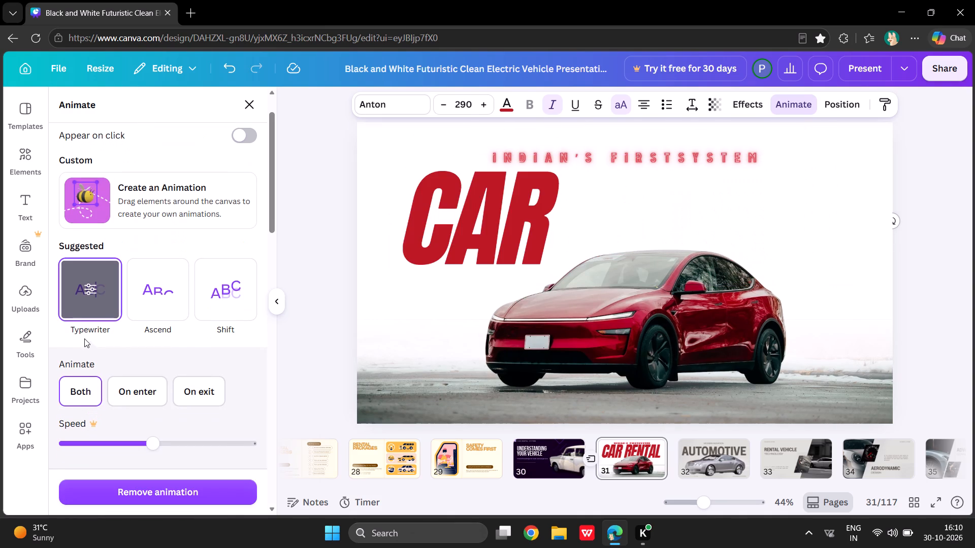
Apply the Burst text animation to the INDIAN'S FIRSTSYSTEM tagline.
left_click(555, 153)
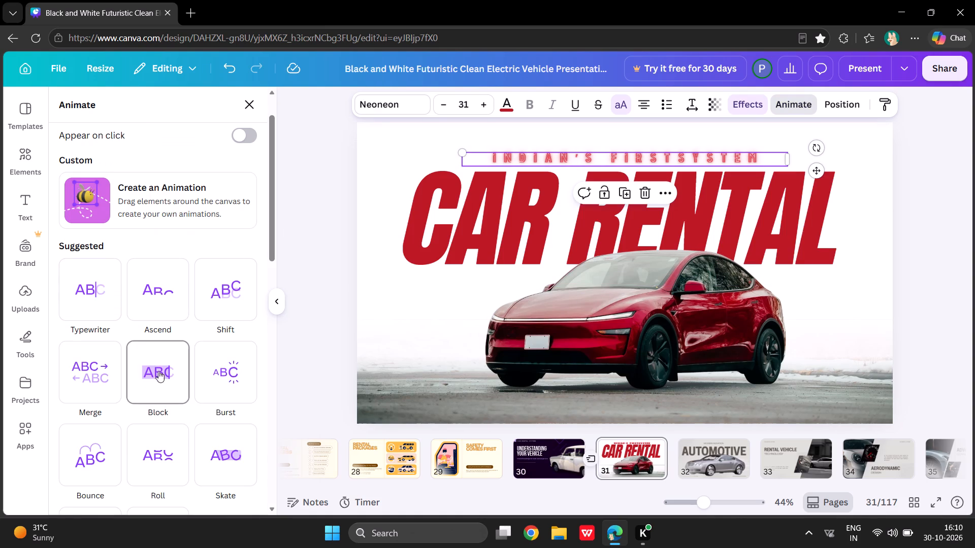
left_click(234, 362)
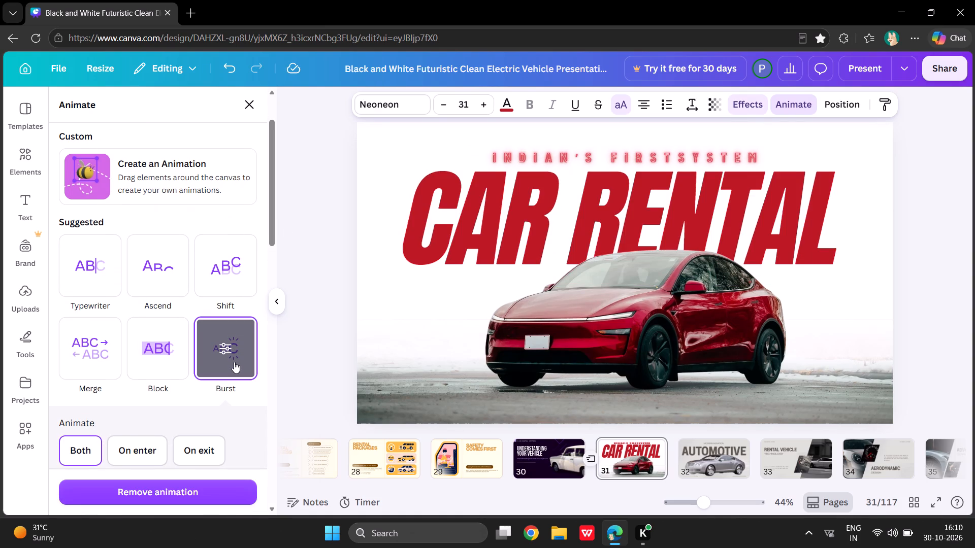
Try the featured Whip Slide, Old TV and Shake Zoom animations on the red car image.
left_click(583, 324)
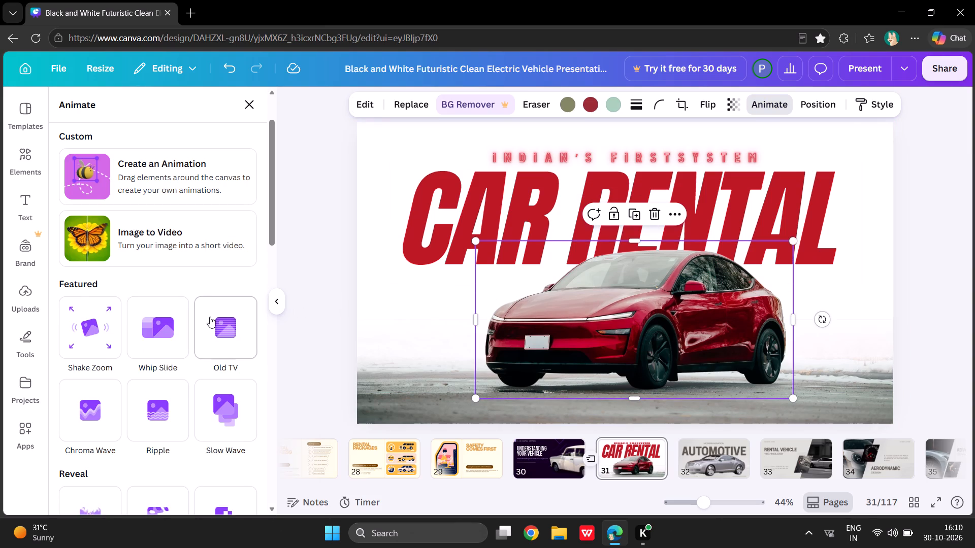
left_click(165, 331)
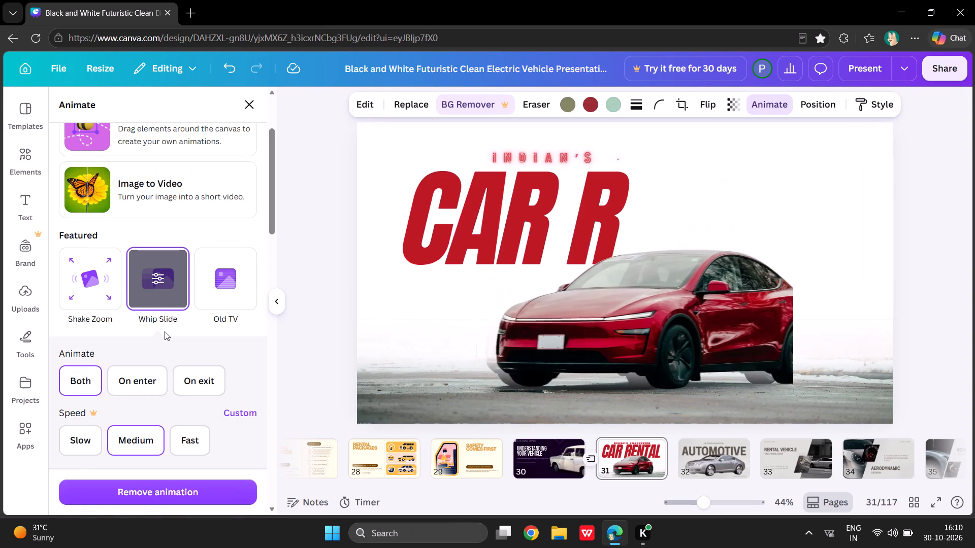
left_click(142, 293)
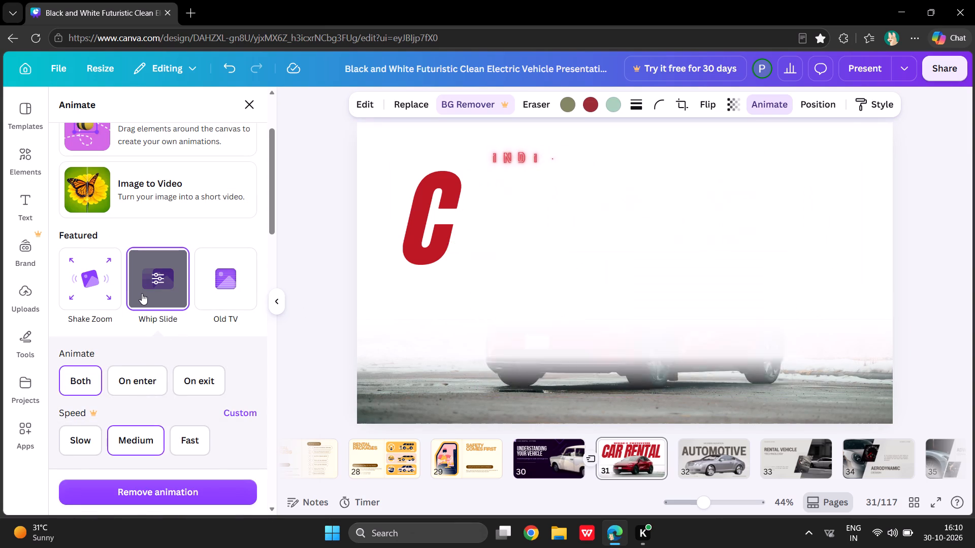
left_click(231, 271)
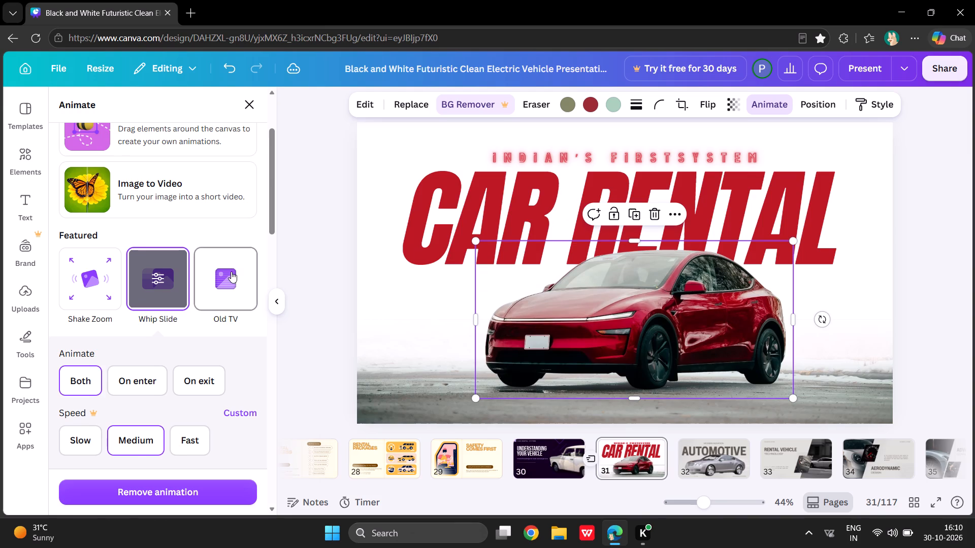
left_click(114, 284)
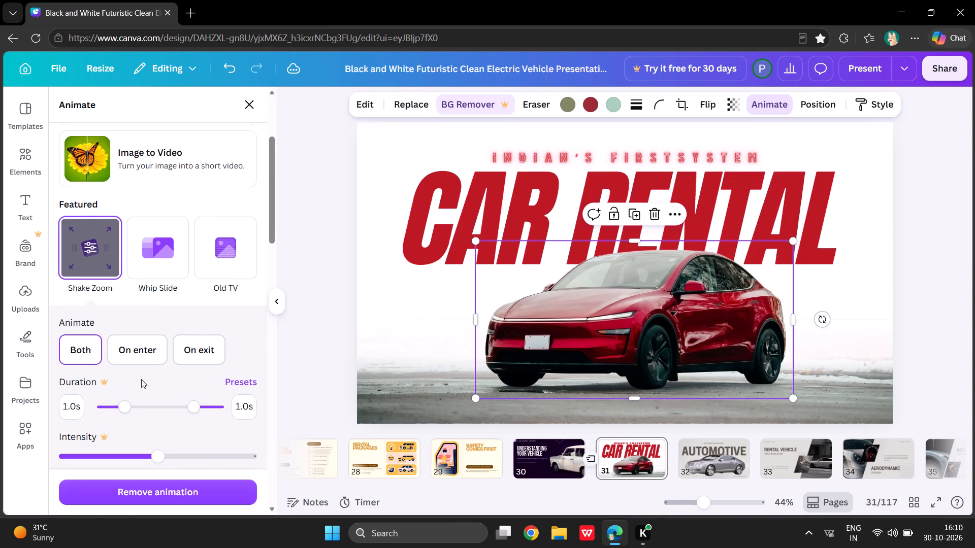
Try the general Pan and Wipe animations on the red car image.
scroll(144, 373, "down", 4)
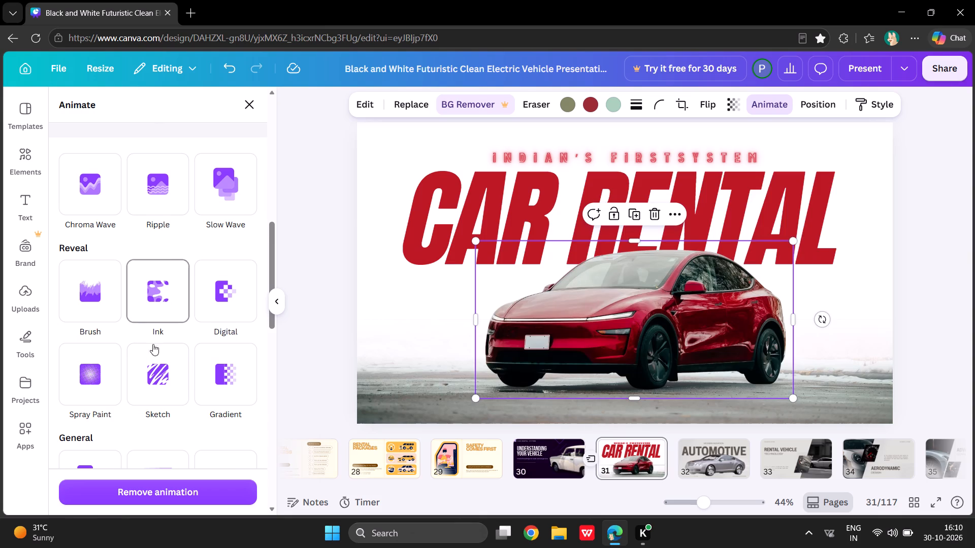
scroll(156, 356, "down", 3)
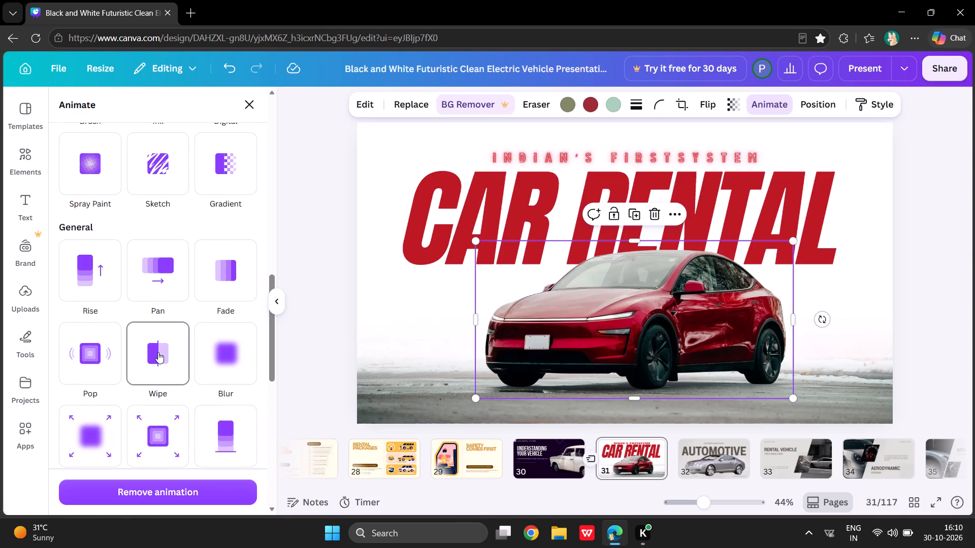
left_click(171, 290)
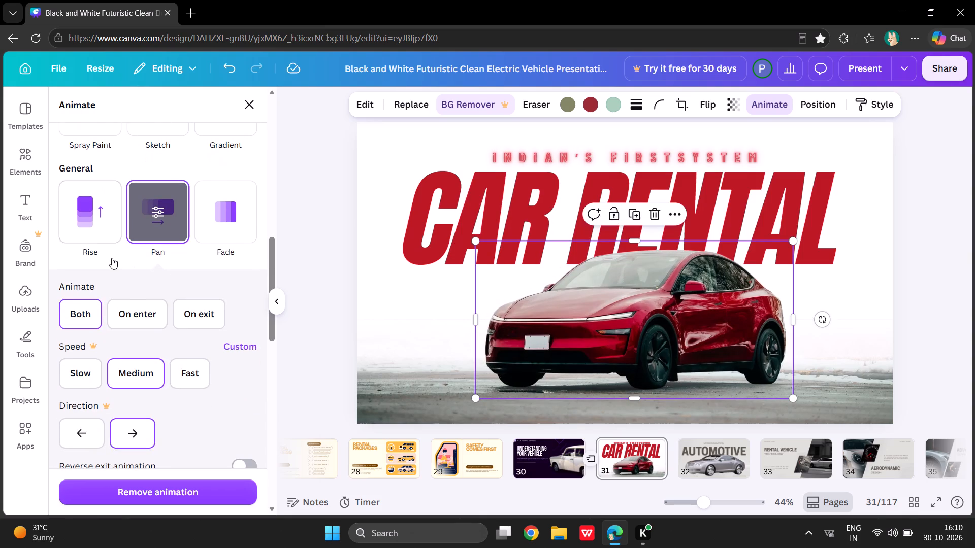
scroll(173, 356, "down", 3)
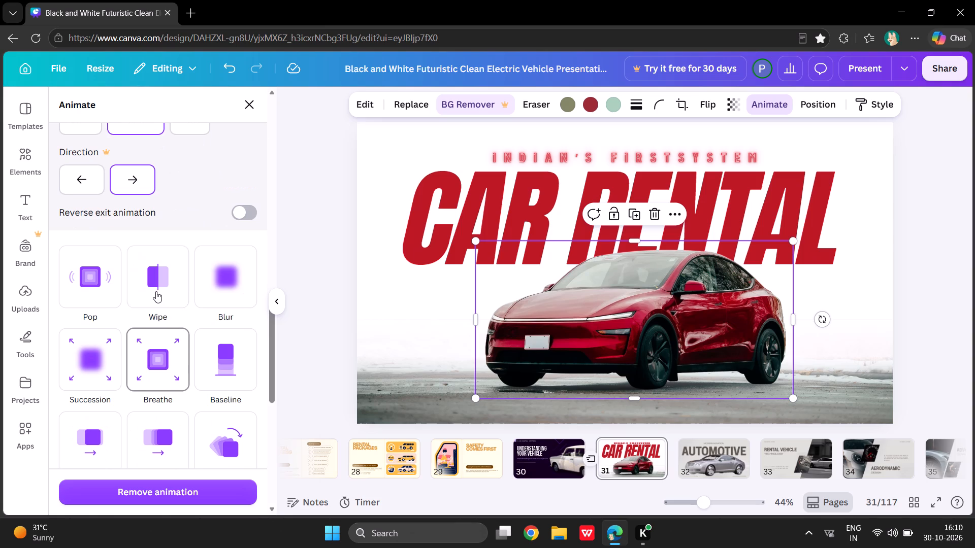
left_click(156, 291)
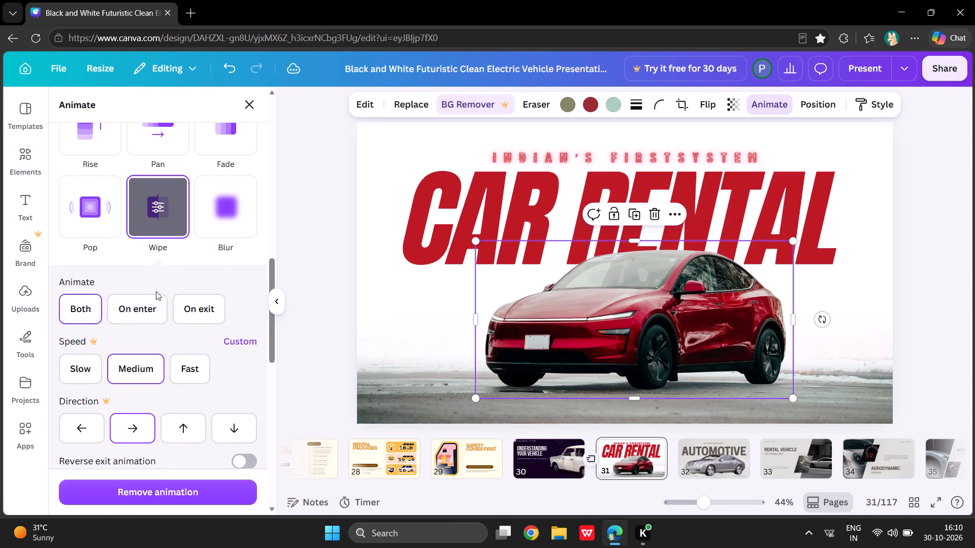
Apply the general Blur animation to the red car image.
left_click(229, 227)
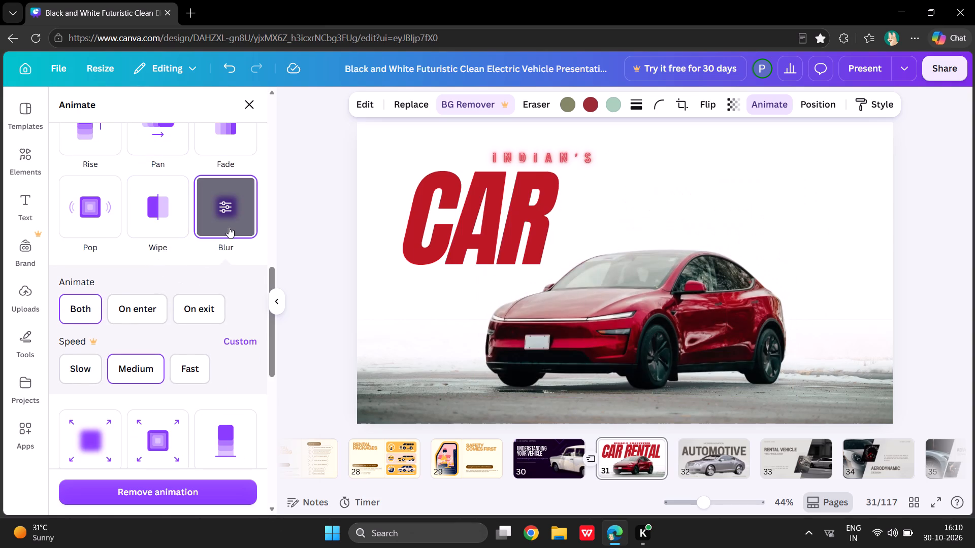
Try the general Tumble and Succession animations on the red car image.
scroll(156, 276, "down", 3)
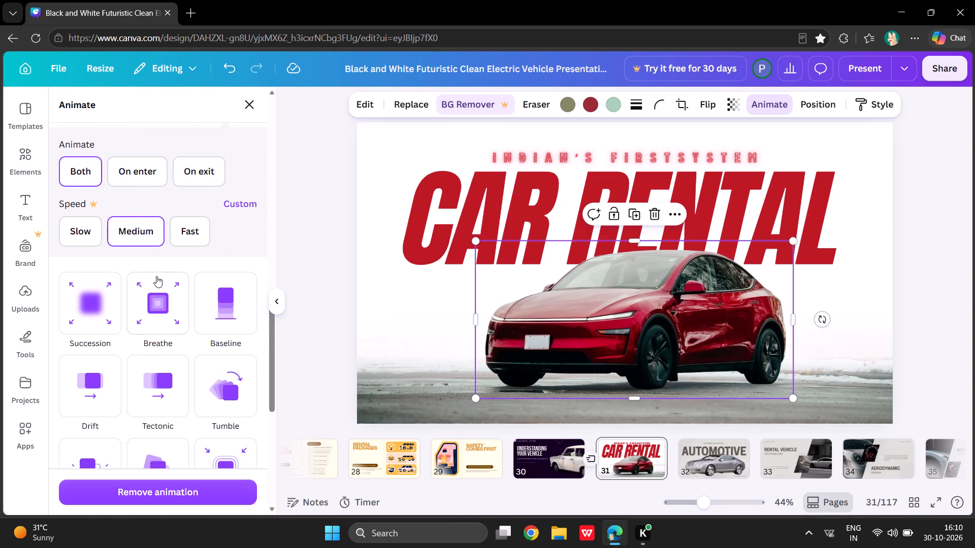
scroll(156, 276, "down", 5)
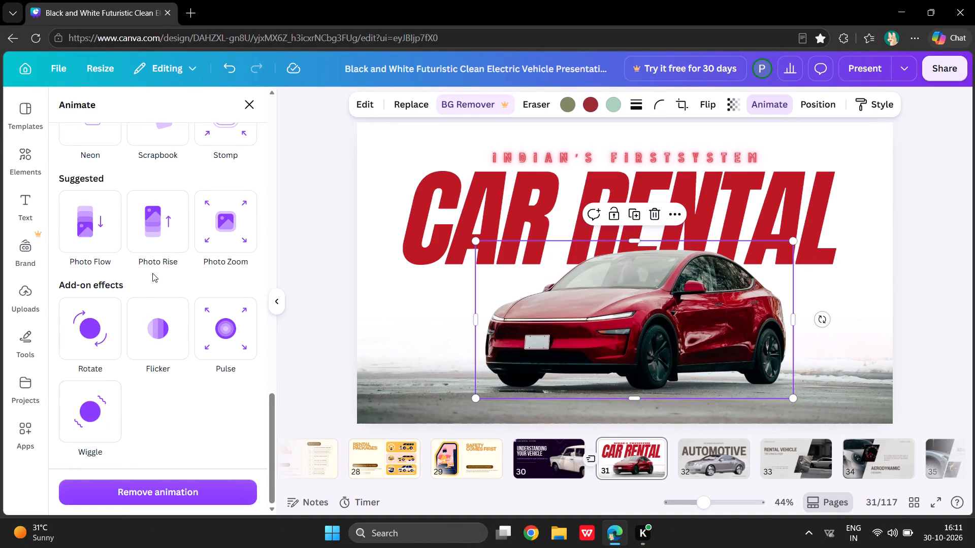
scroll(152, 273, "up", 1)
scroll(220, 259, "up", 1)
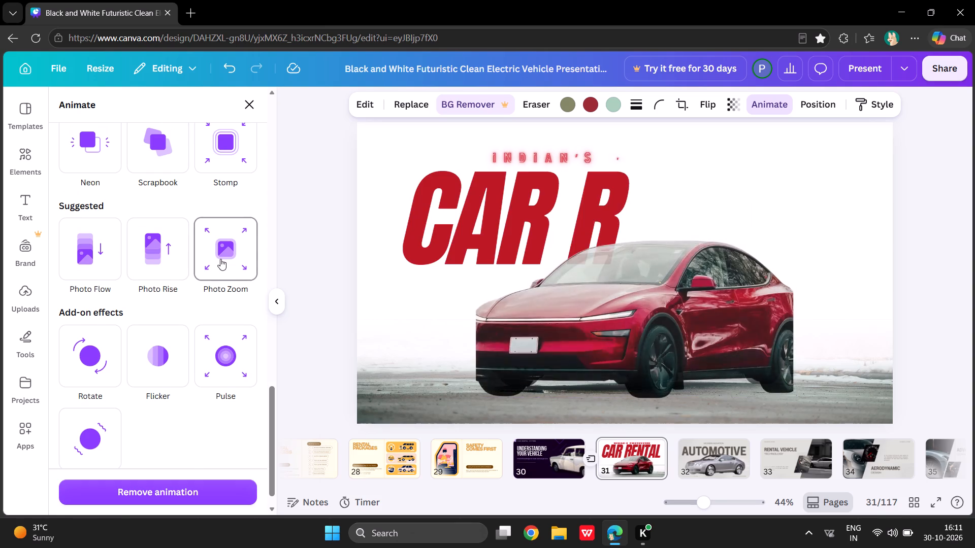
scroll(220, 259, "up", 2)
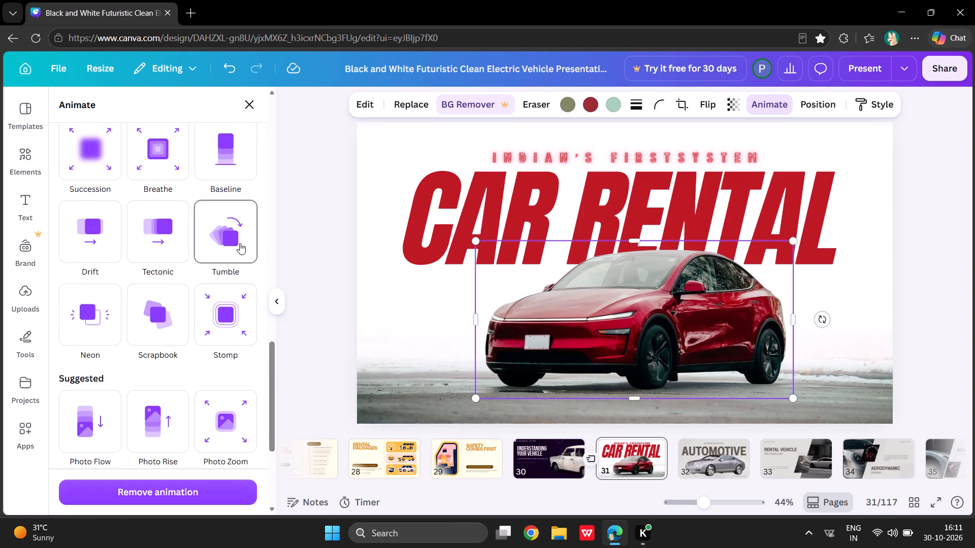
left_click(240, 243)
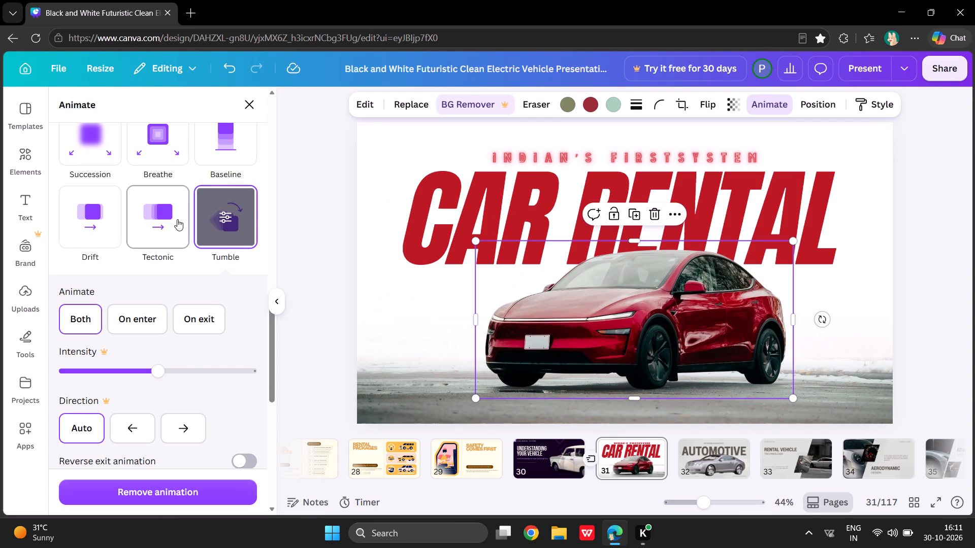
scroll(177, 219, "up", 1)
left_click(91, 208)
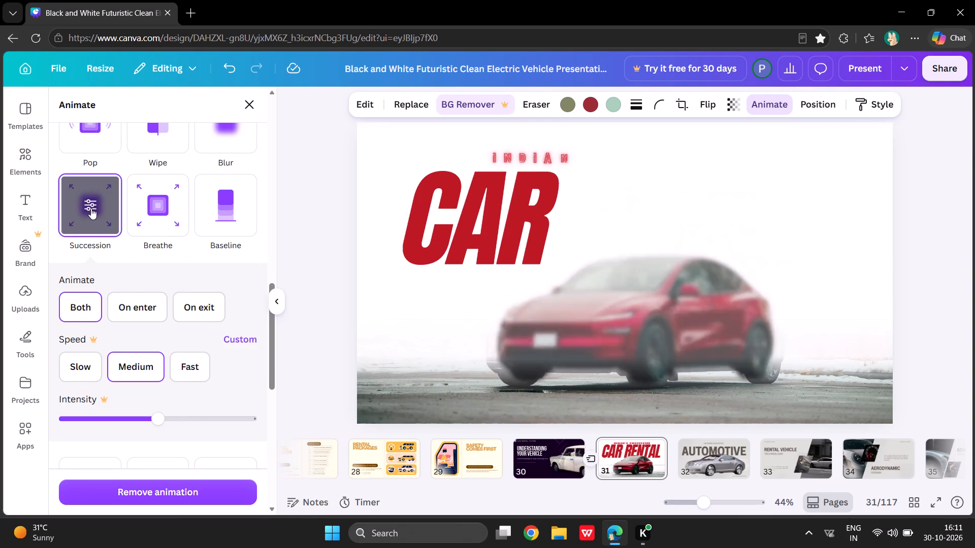
Apply the Sketch reveal animation to the red car image.
scroll(155, 199, "up", 2)
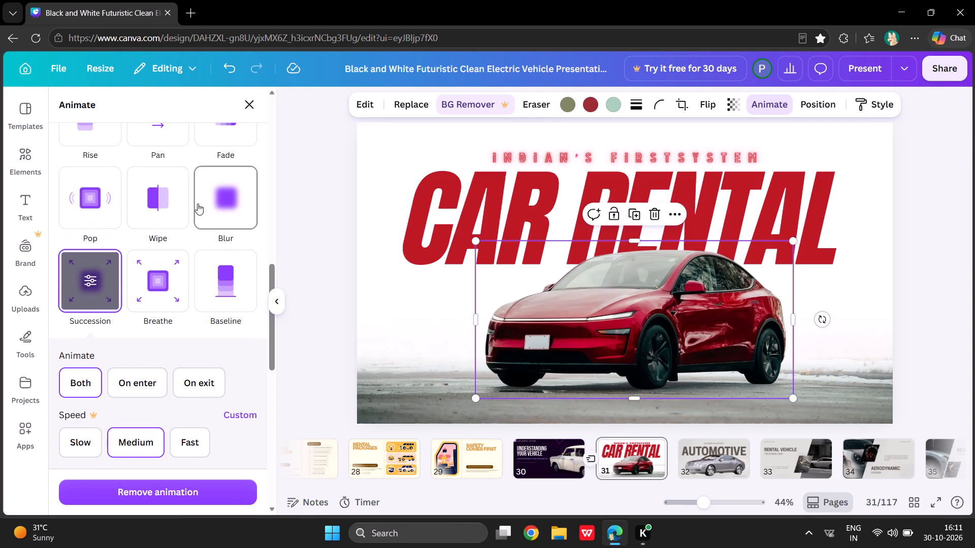
scroll(109, 193, "up", 1)
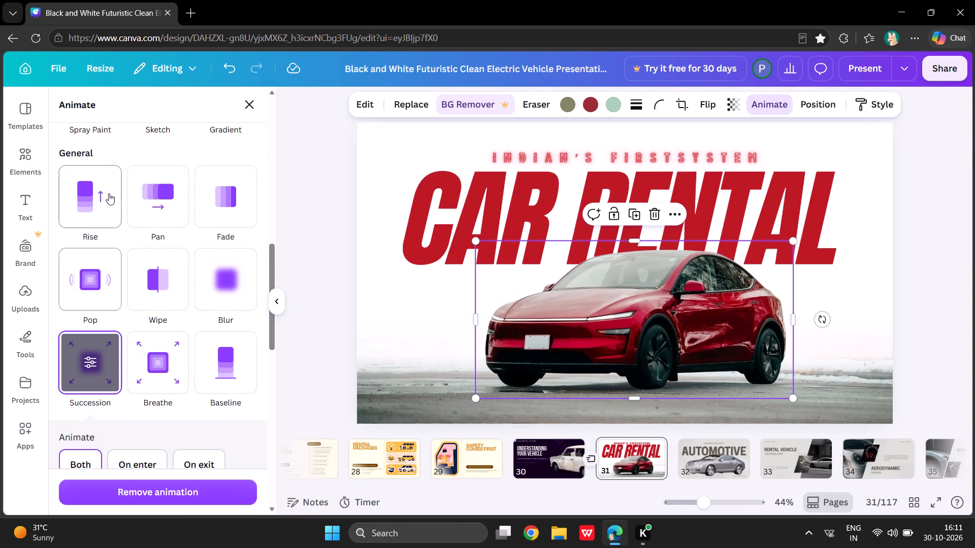
scroll(217, 185, "up", 2)
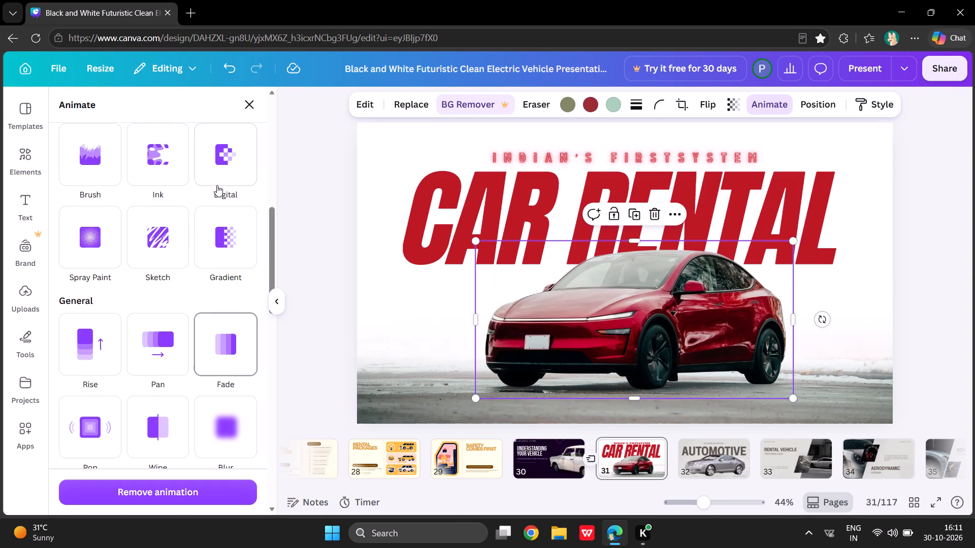
scroll(217, 185, "up", 1)
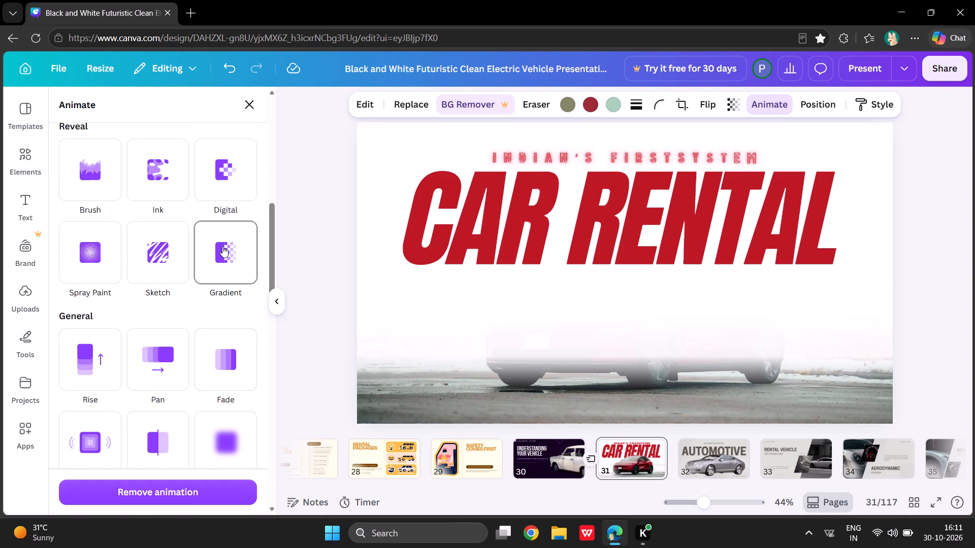
left_click(177, 257)
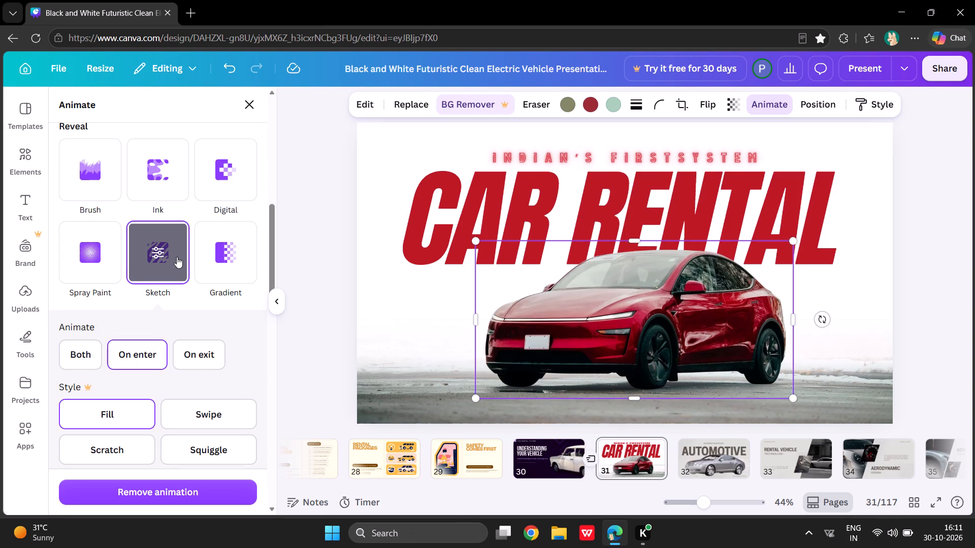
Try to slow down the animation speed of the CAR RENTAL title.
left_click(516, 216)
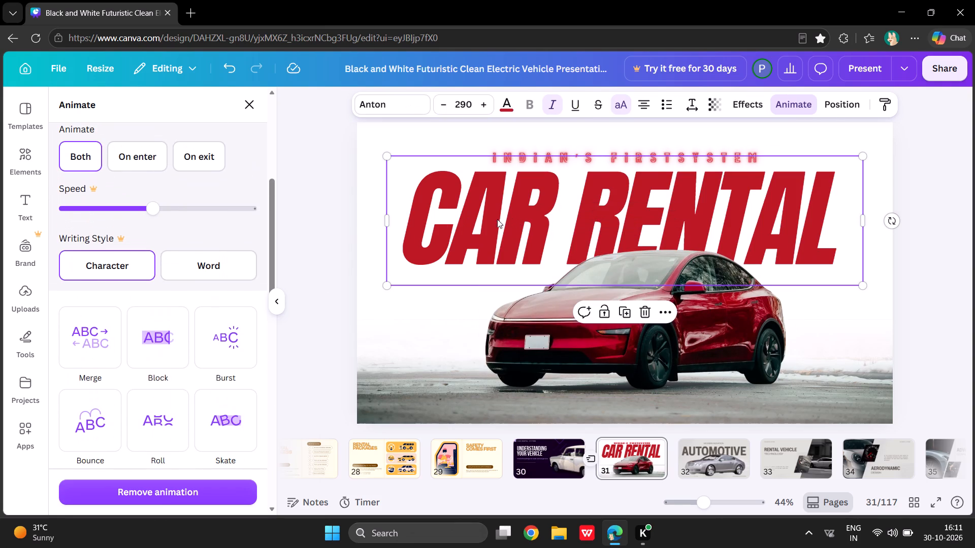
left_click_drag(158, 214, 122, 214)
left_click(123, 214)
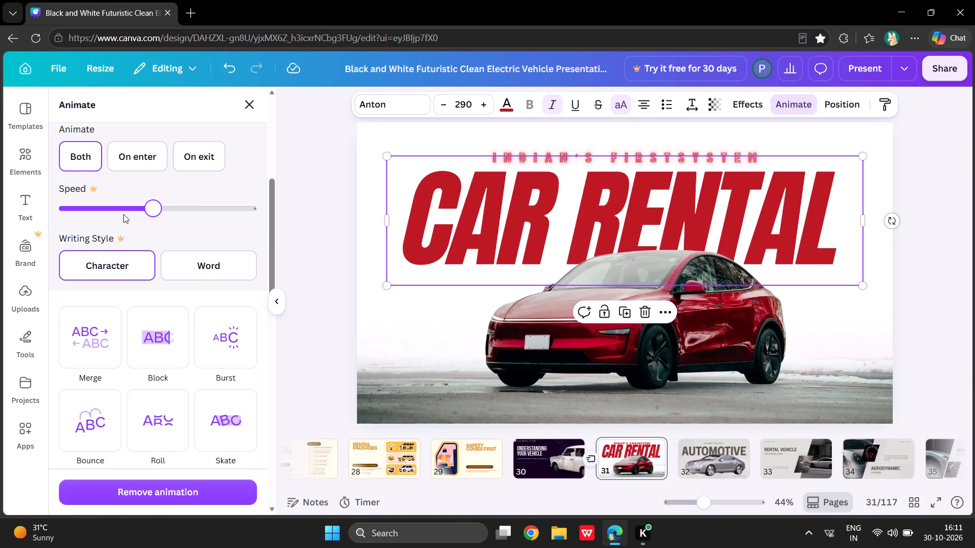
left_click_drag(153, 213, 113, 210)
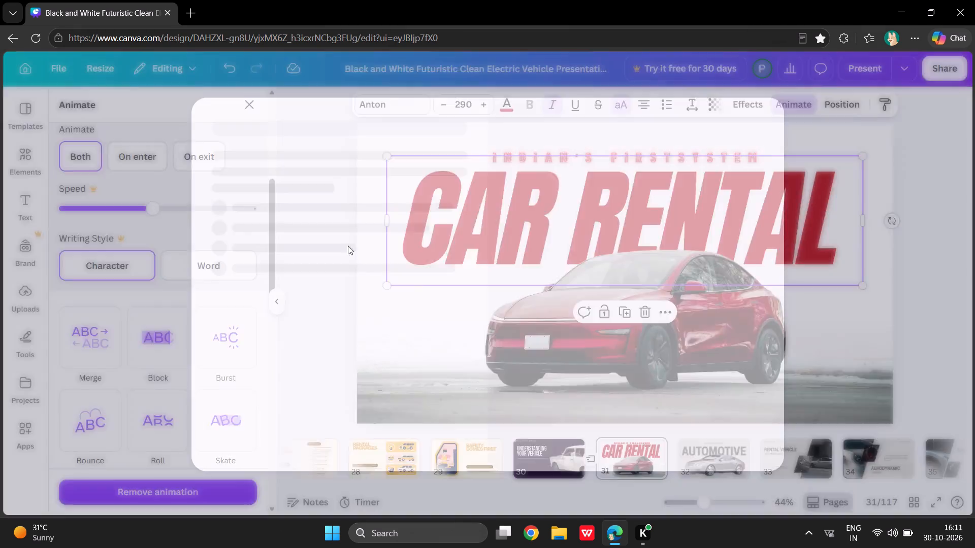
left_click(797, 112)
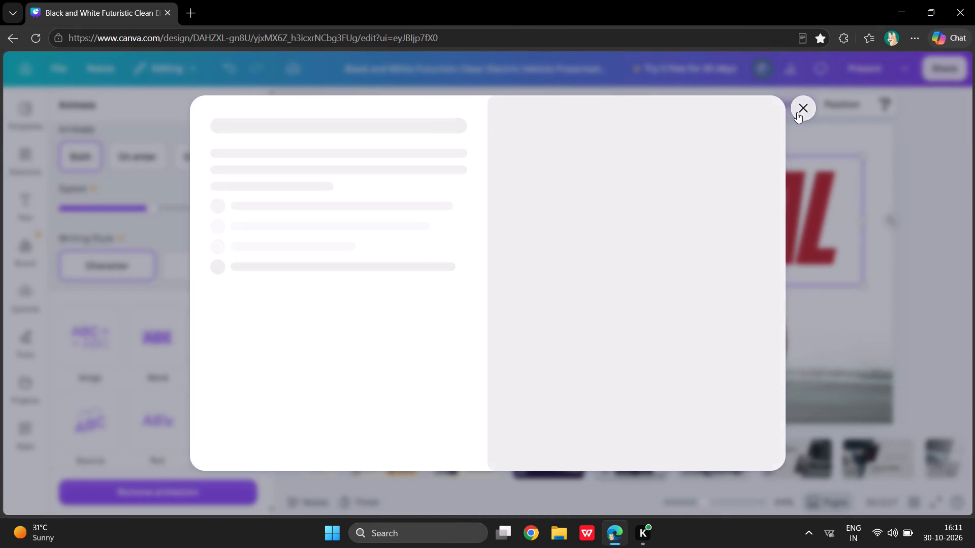
Examine the page animation options for page 31 and the transition between pages 30 and 31.
left_click(541, 472)
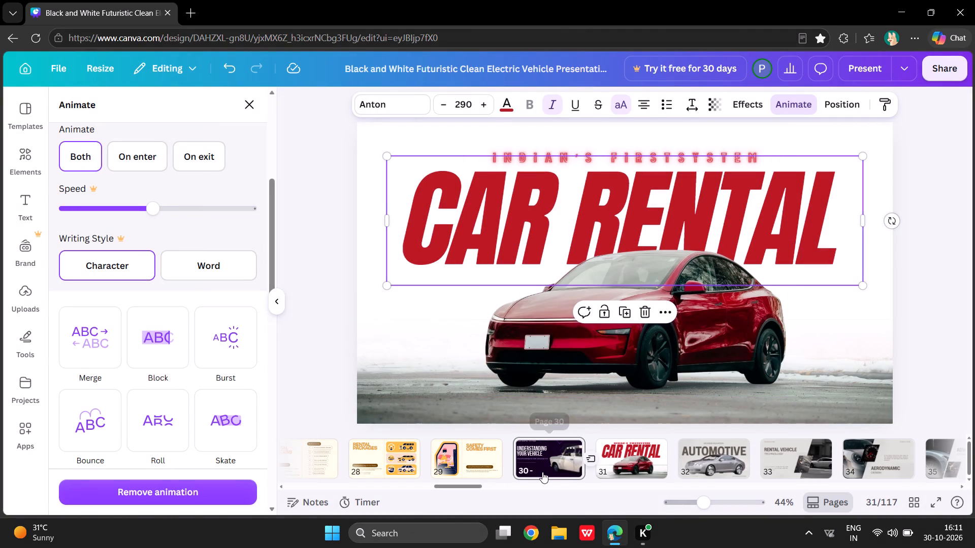
left_click(654, 459)
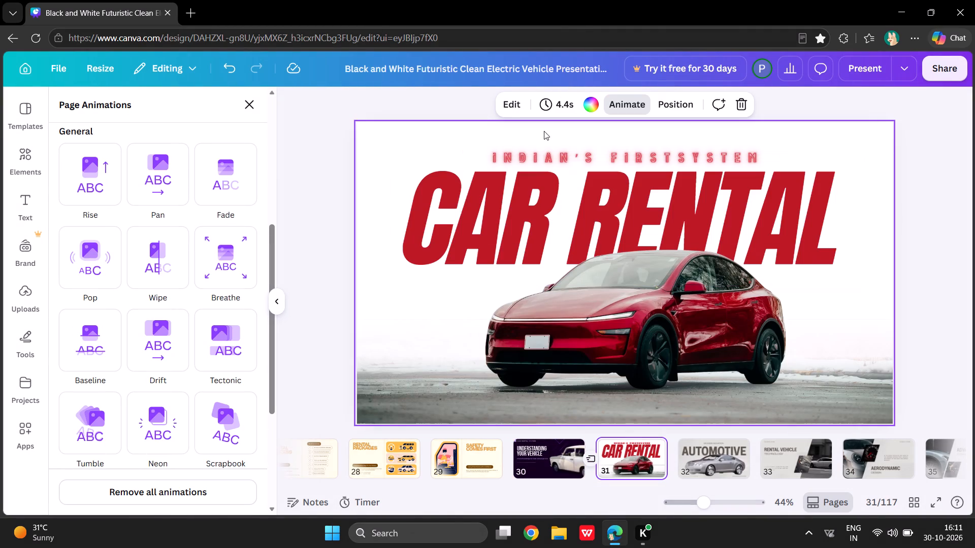
left_click(617, 456)
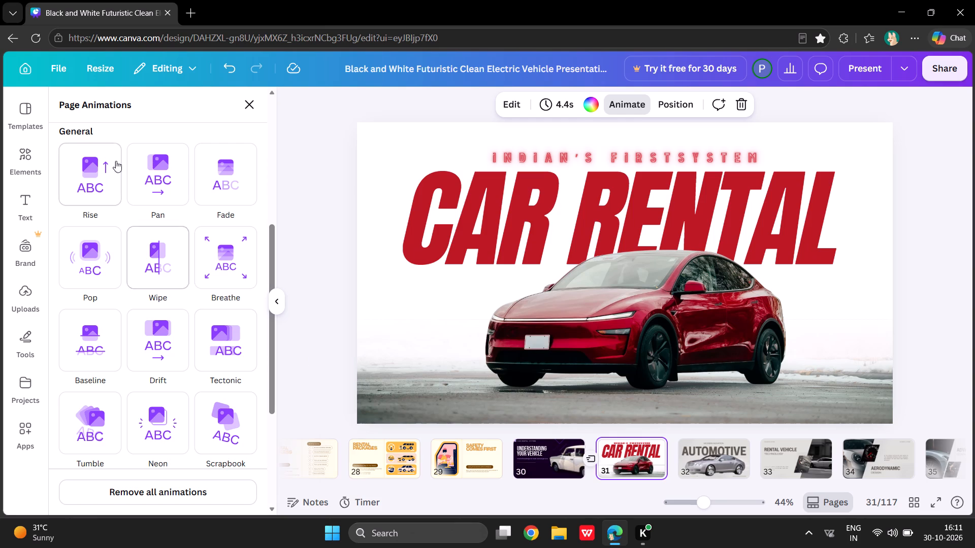
left_click(245, 108)
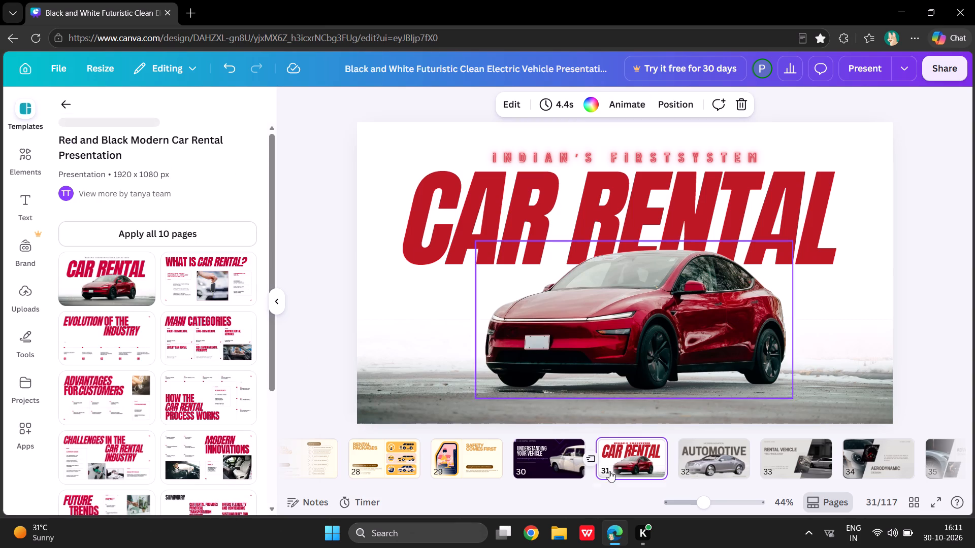
left_click(586, 457)
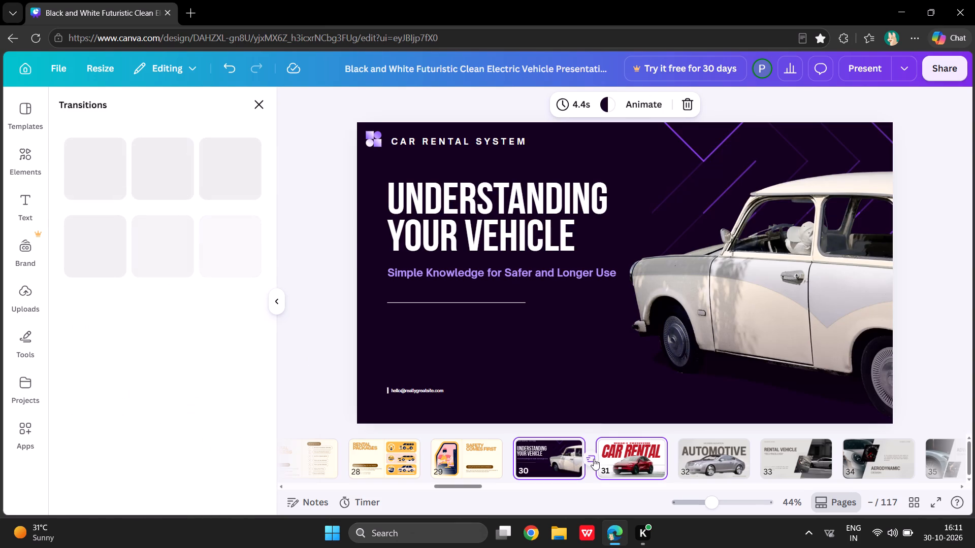
left_click(595, 459)
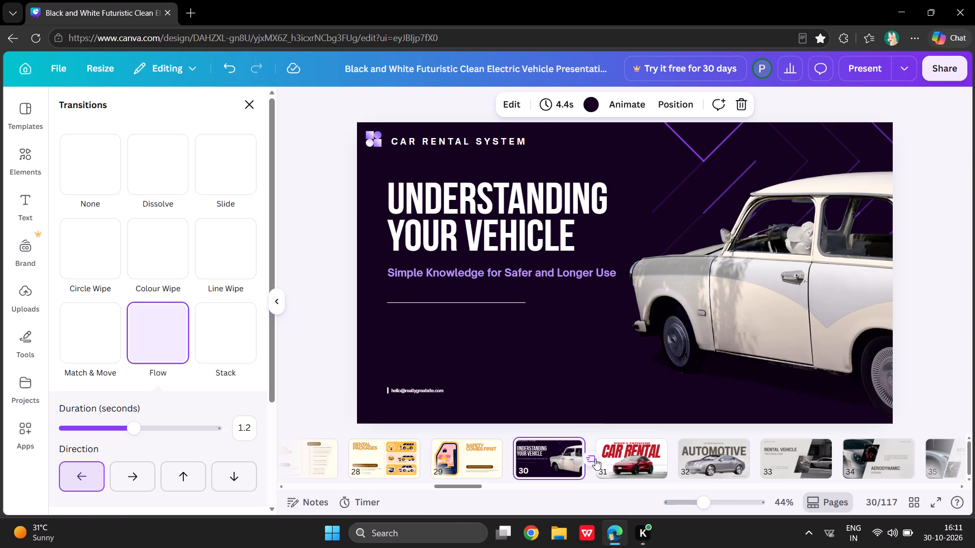
left_click(620, 458)
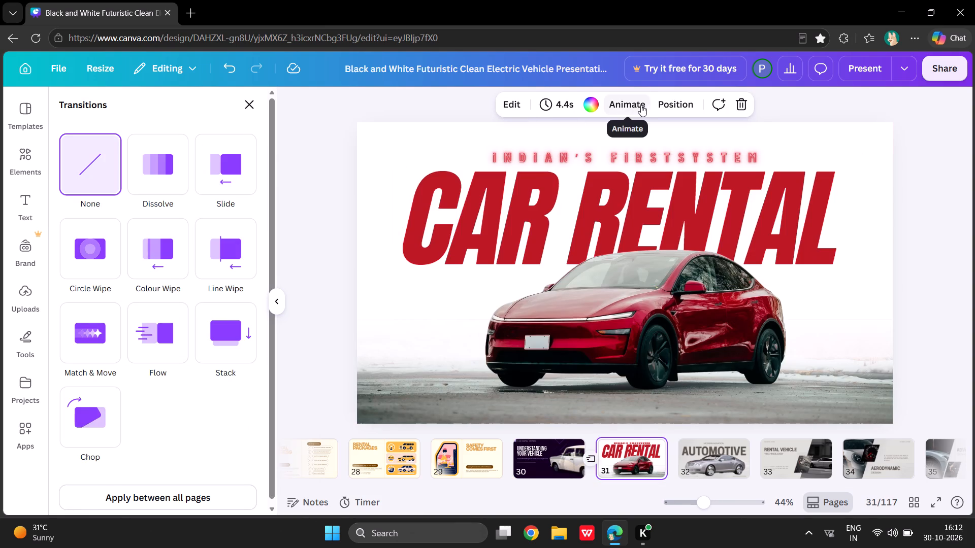
left_click(625, 104)
left_click(625, 104)
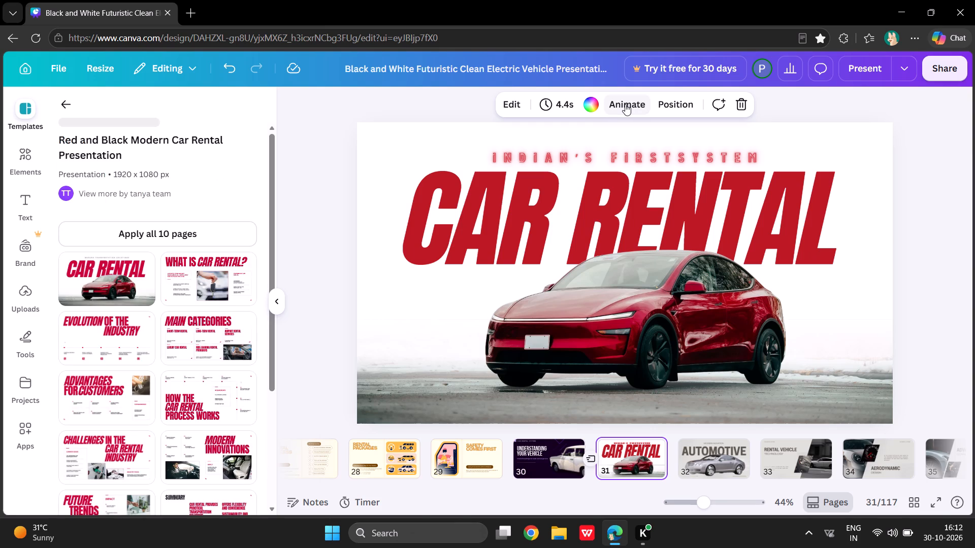
left_click(625, 104)
left_click(625, 104)
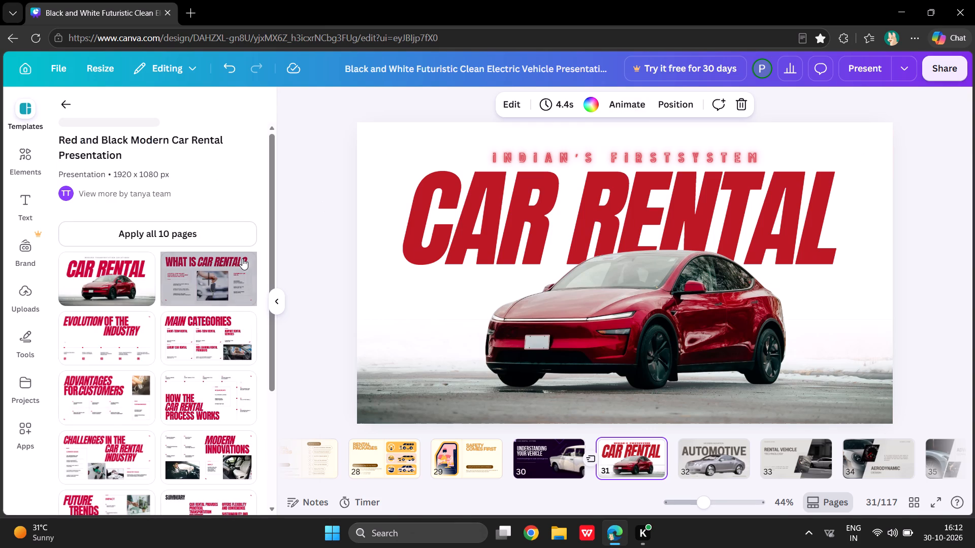
Add the WHAT IS CAR RENTAL? template page as a new page after page 31.
left_click(242, 258)
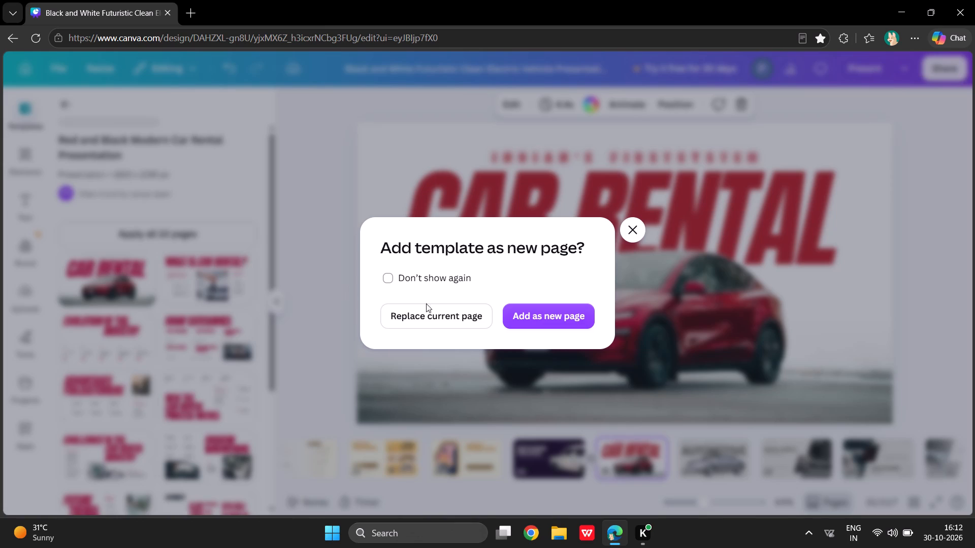
left_click(553, 314)
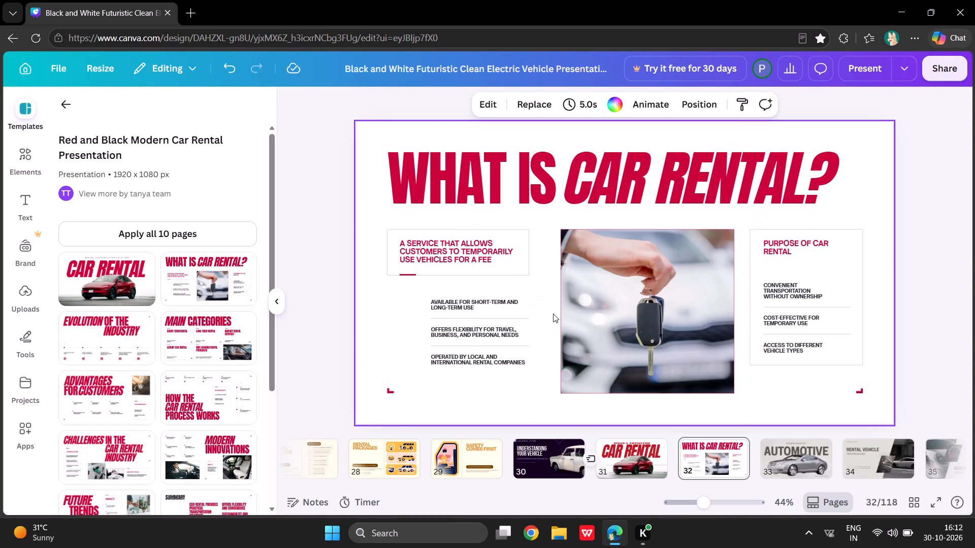
Apply the Ascend text animation to each of the three text items below the "A service that allows customers" box.
left_click(442, 300)
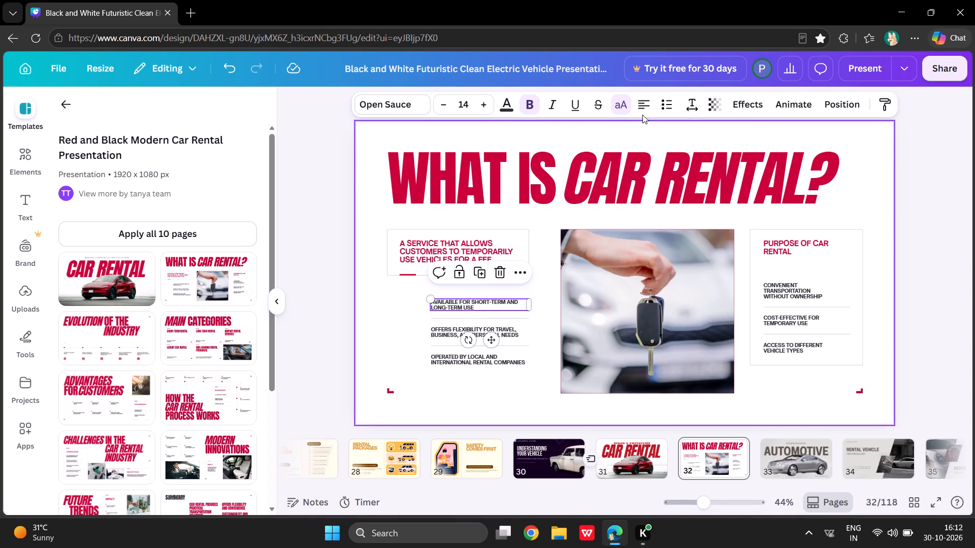
left_click(787, 102)
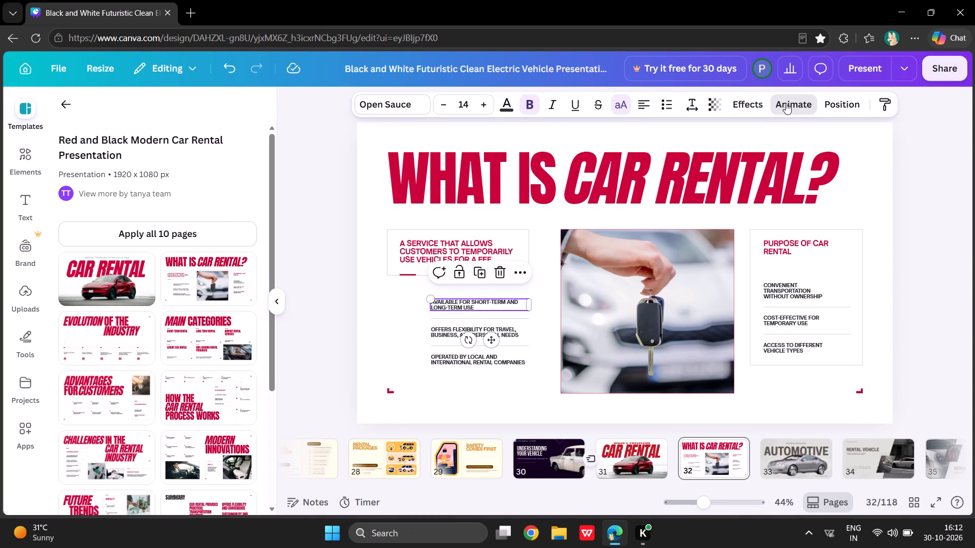
left_click_drag(182, 349, 176, 347)
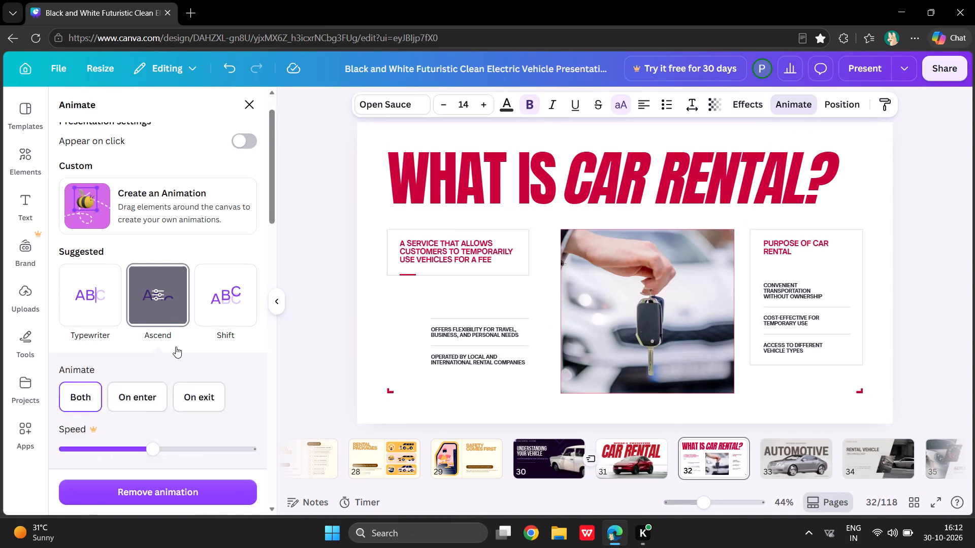
left_click(460, 326)
left_click(175, 219)
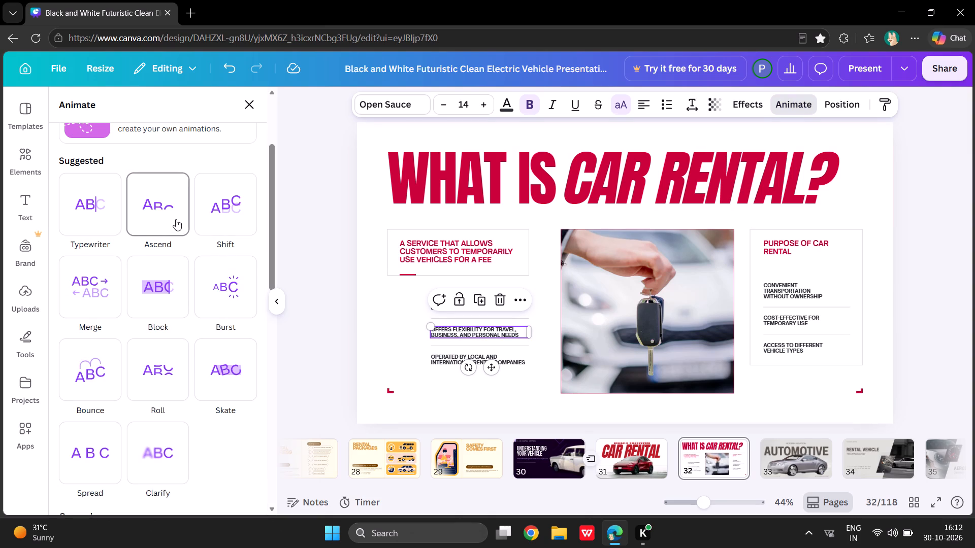
left_click(440, 359)
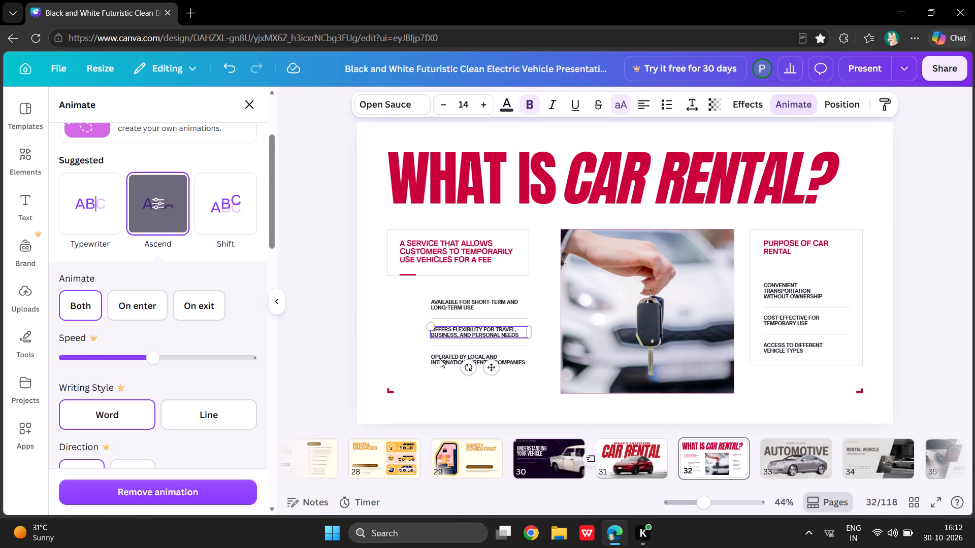
left_click(166, 211)
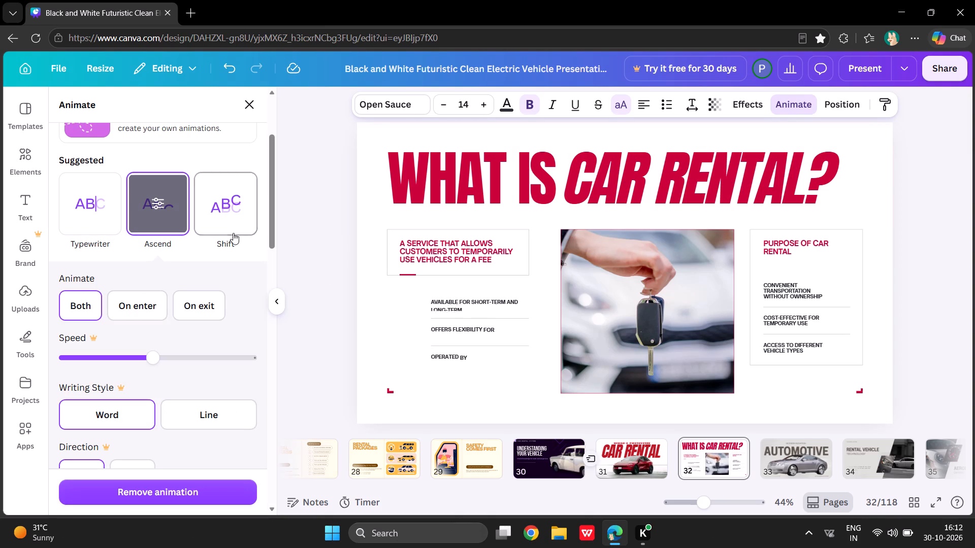
Apply the Ascend text animation to the "Convenient transportation without ownership" text under PURPOSE OF CAR RENTAL.
left_click(786, 281)
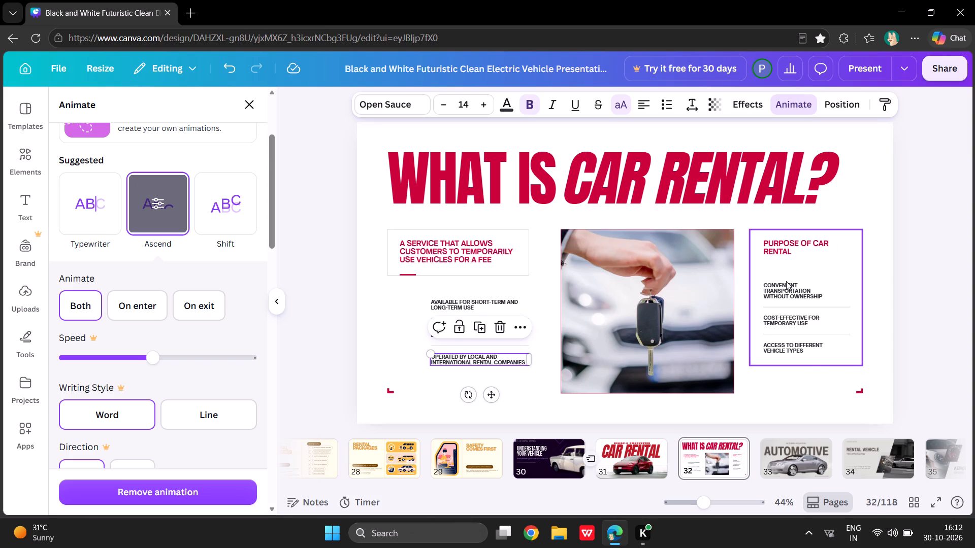
left_click(784, 291)
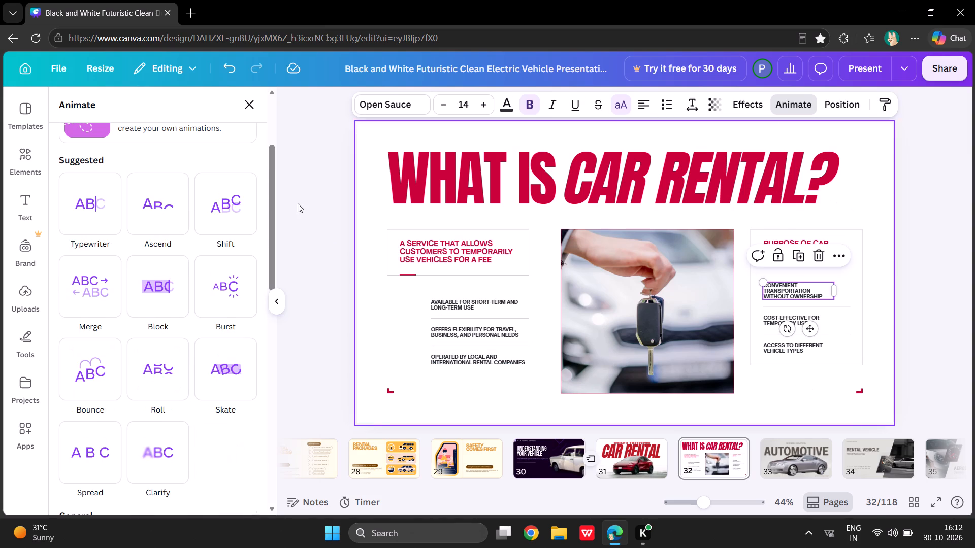
left_click(166, 214)
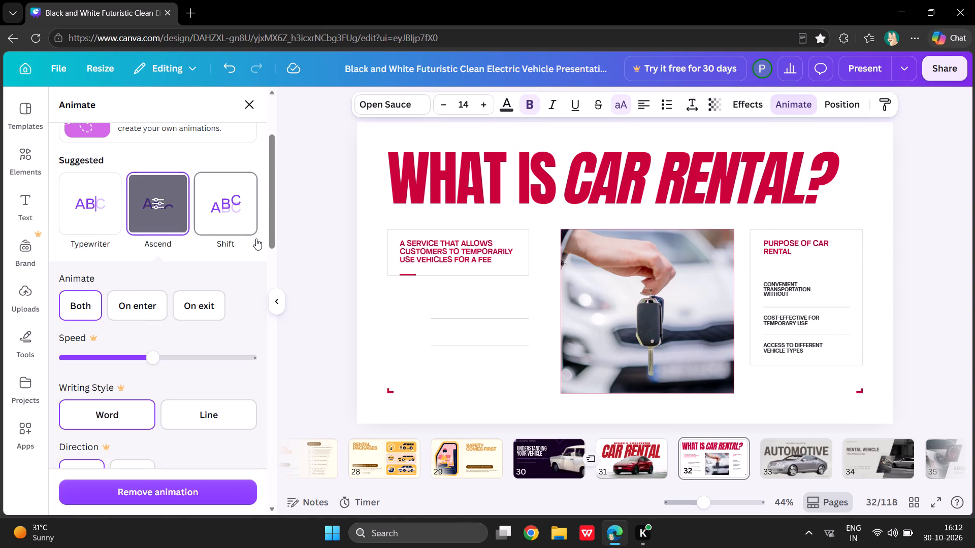
Try the Shift animation on the "Convenient transportation without ownership" text, and settle on Typewriter.
left_click(228, 213)
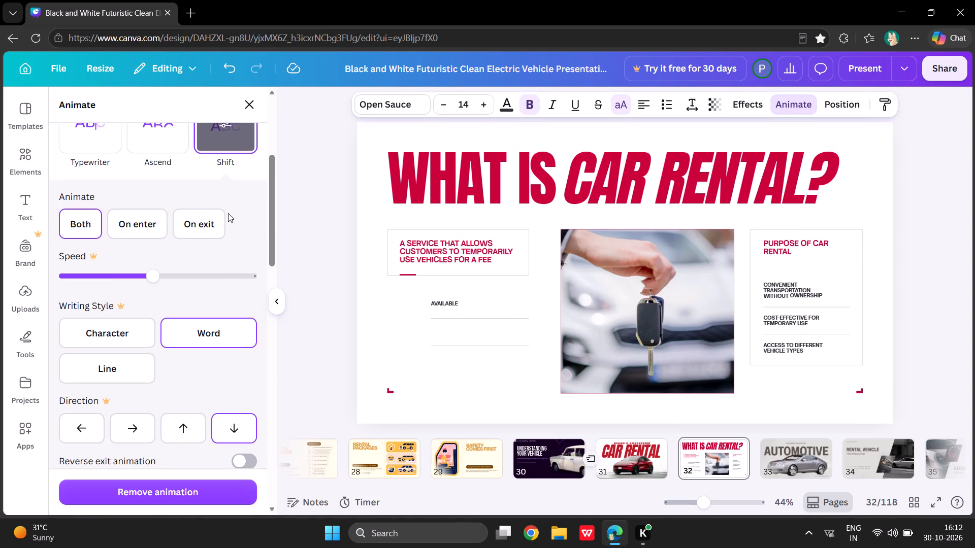
scroll(140, 187, "up", 2)
left_click(92, 214)
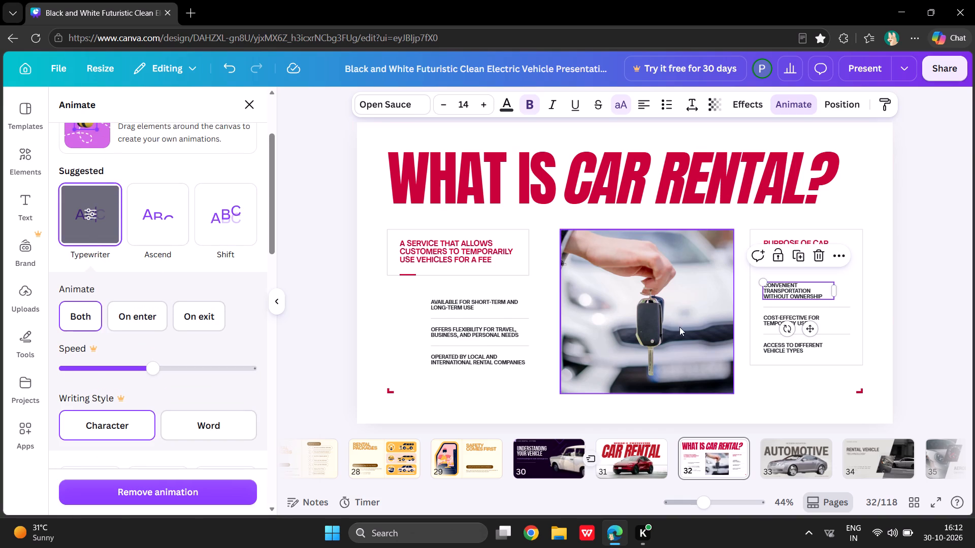
Apply the Ascend text animation to the "Cost-effective for temporary use" and "Access to different vehicle types" texts.
left_click(776, 319)
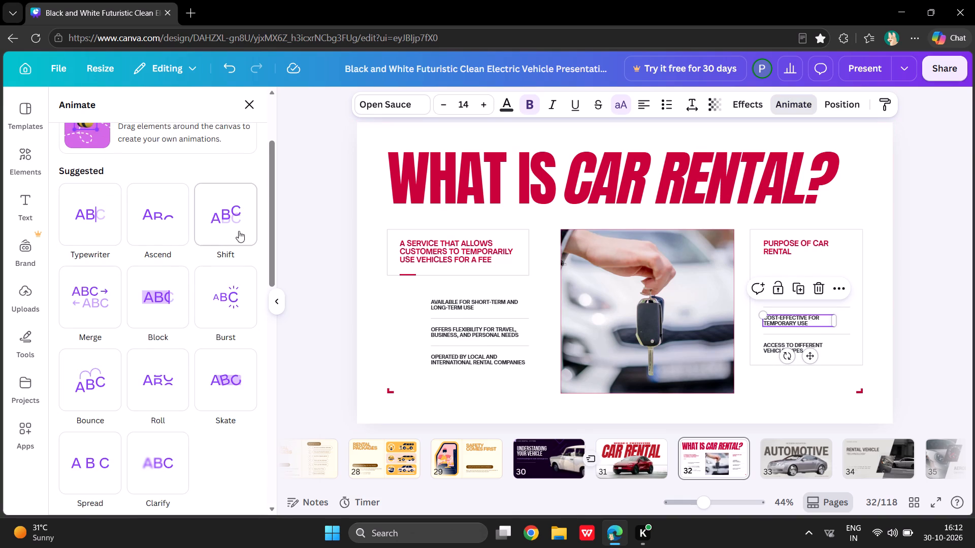
left_click(173, 225)
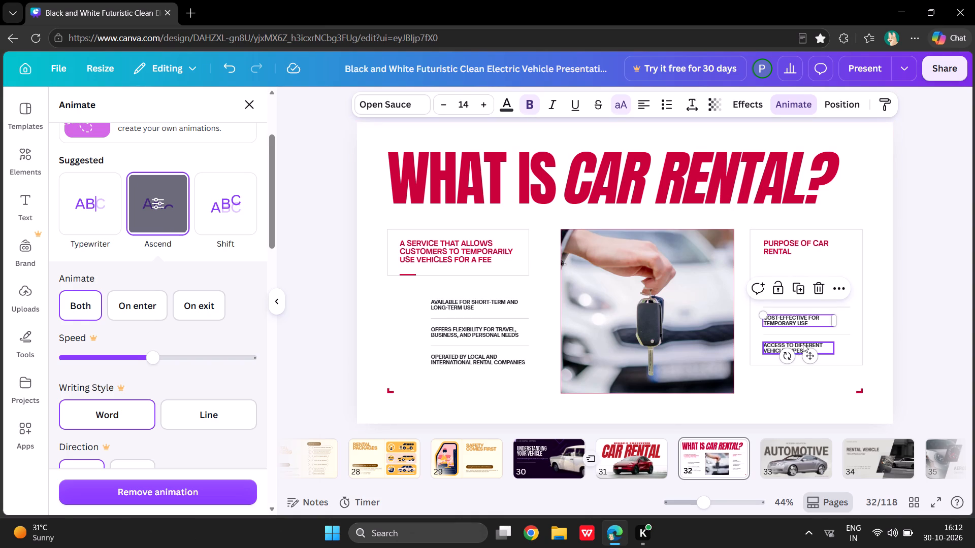
left_click(773, 347)
left_click(155, 213)
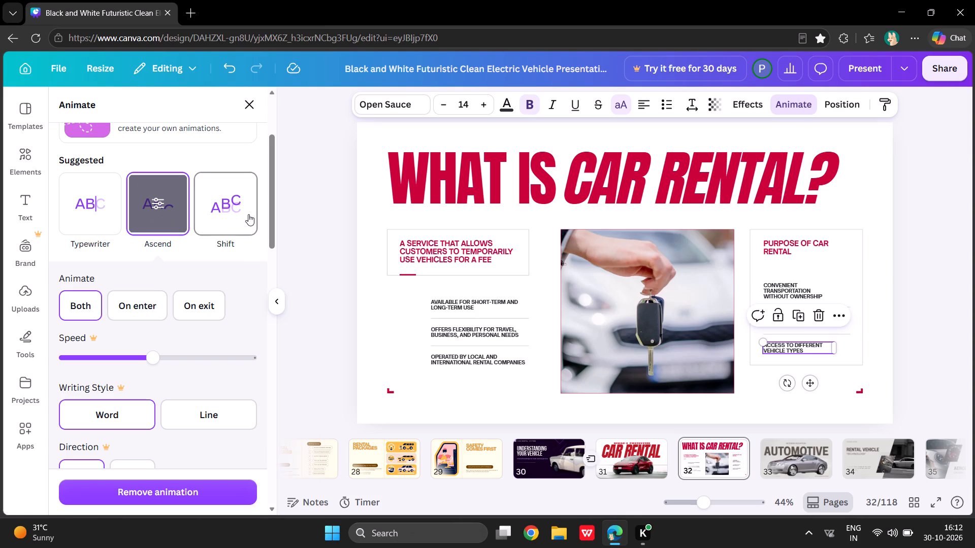
Apply the Burst text animation to the "WHAT IS" part of the page title.
scroll(174, 248, "up", 5)
scroll(174, 248, "down", 6)
scroll(174, 248, "up", 1)
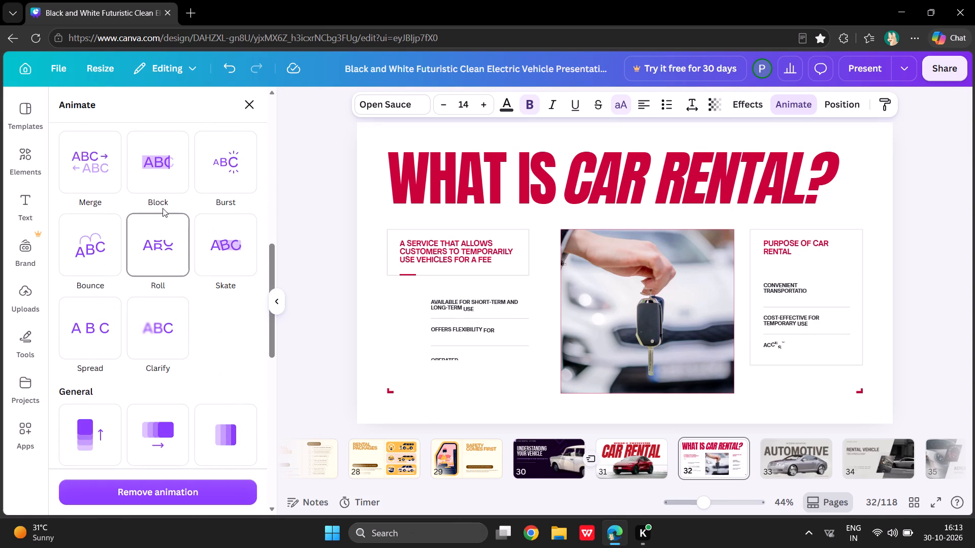
left_click(506, 177)
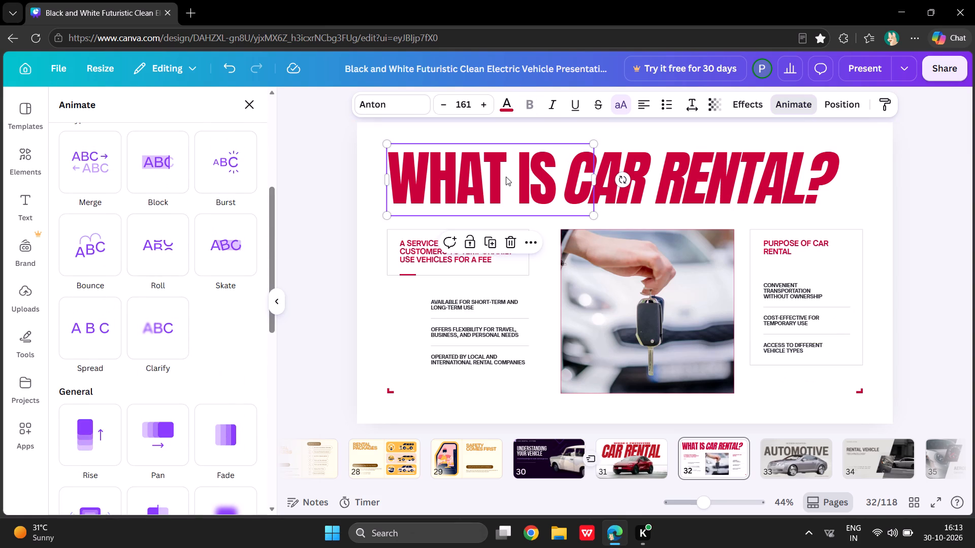
left_click(667, 168)
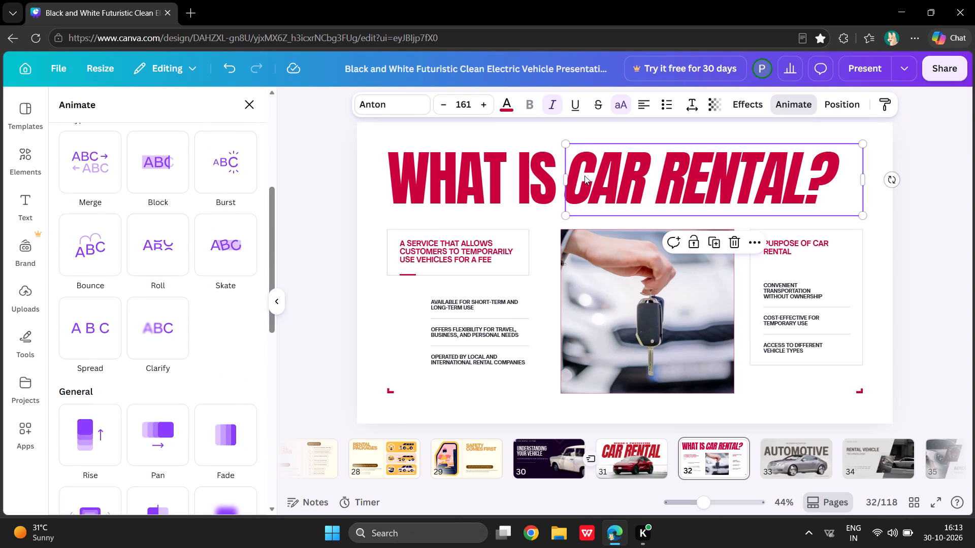
left_click(458, 195)
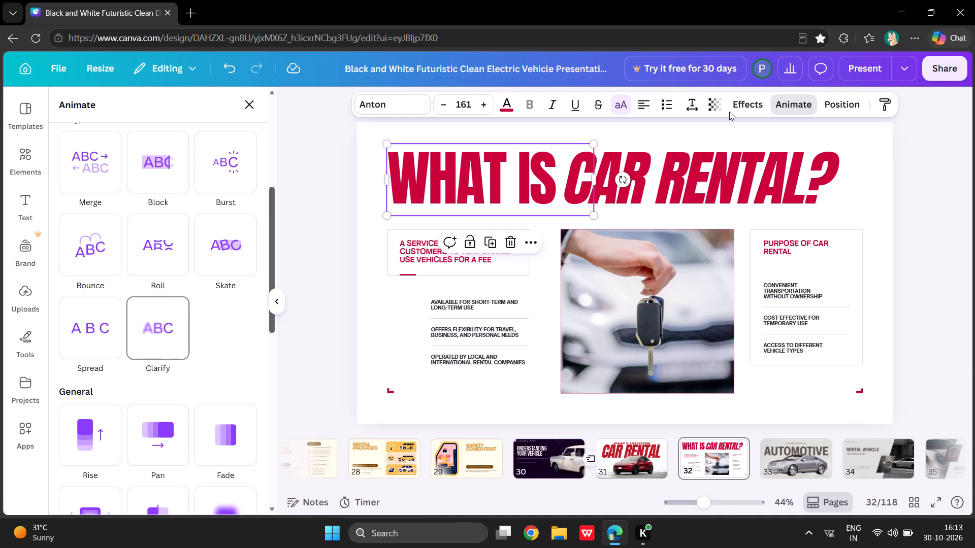
left_click(797, 100)
left_click(797, 100)
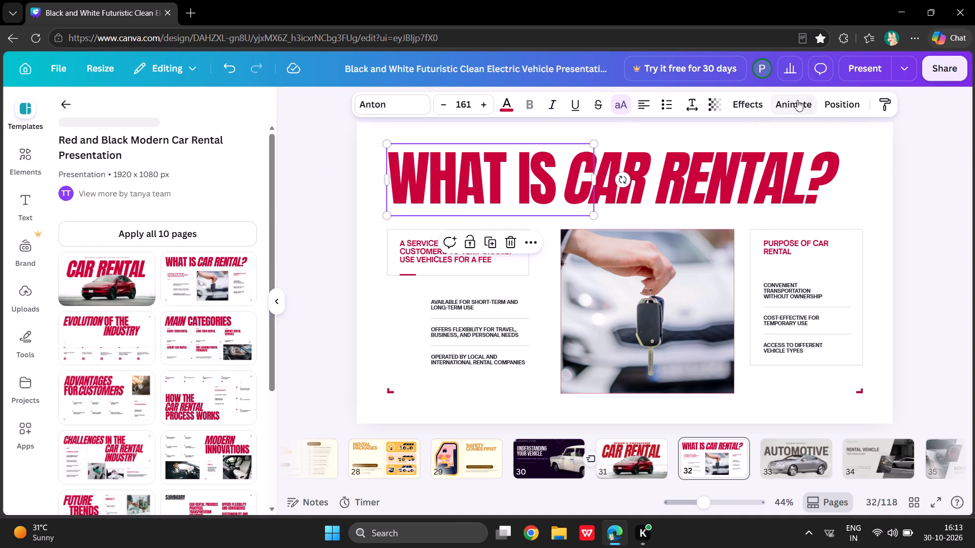
left_click(740, 107)
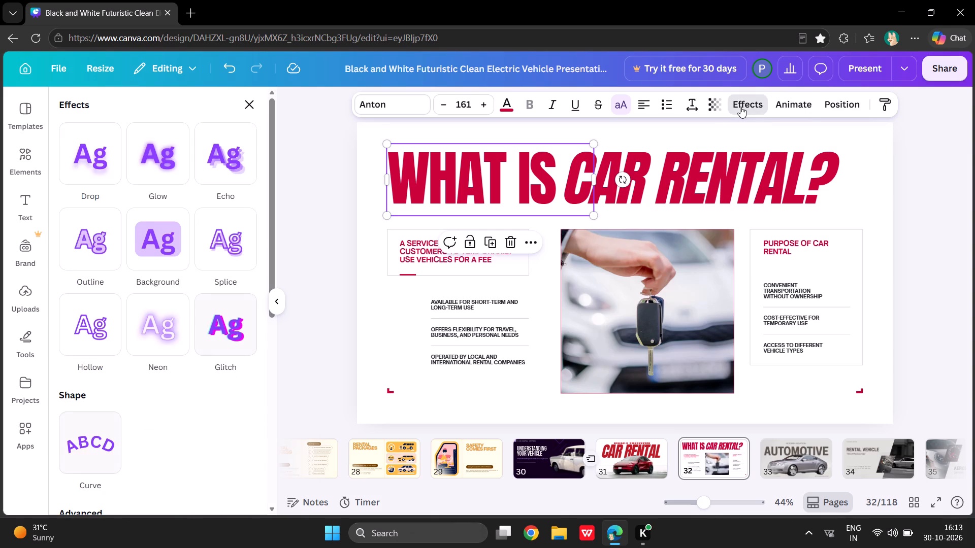
left_click(800, 110)
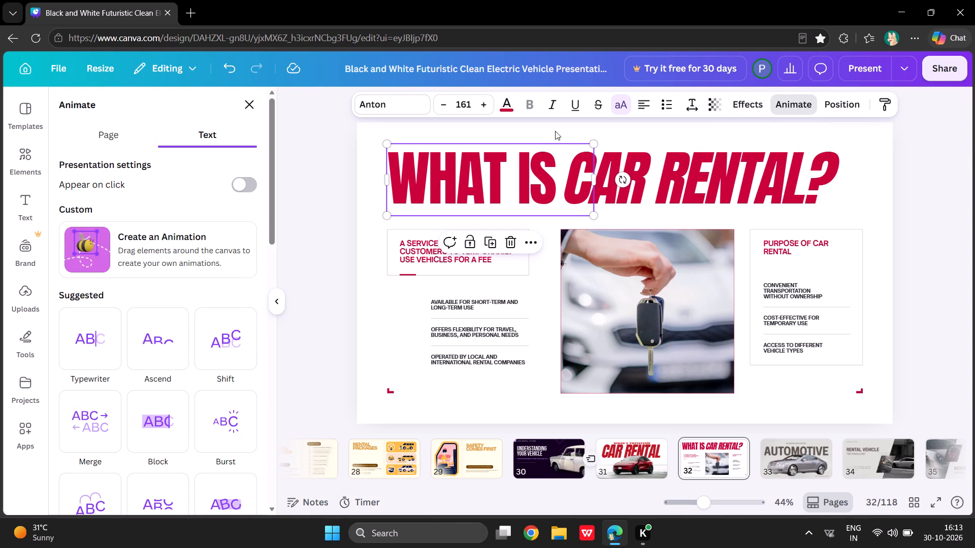
scroll(94, 405, "down", 2)
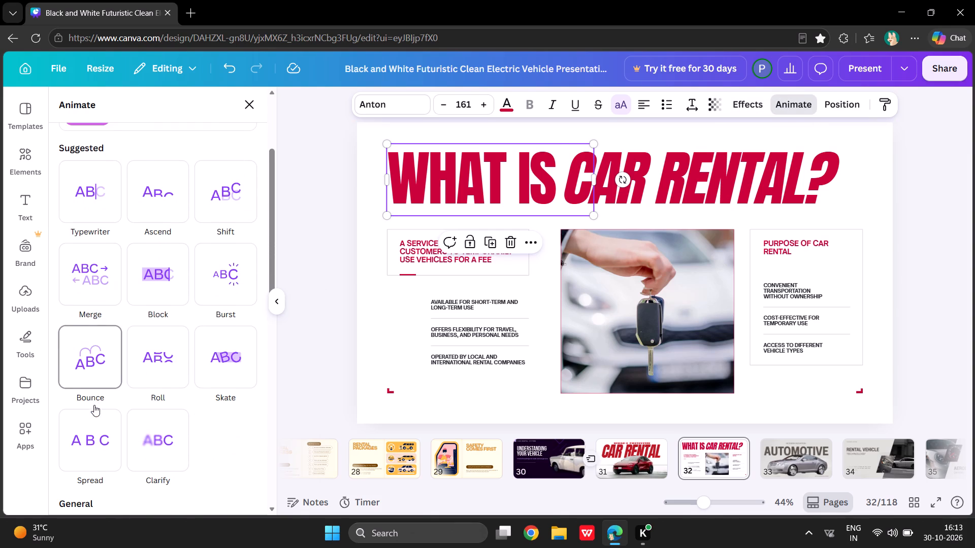
left_click(216, 264)
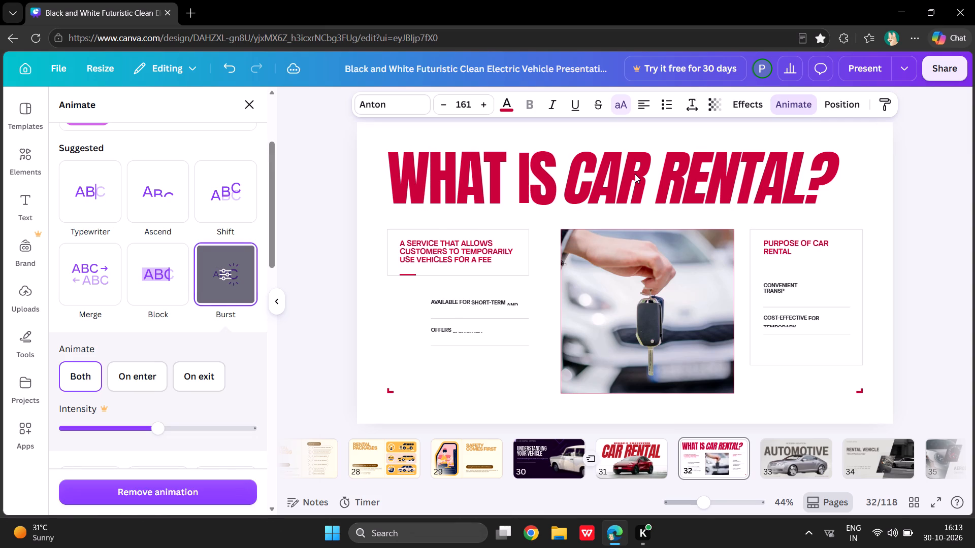
Apply the Burst text animation to the "CAR RENTAL?" part of the title, playing on enter only.
left_click(635, 175)
left_click(225, 278)
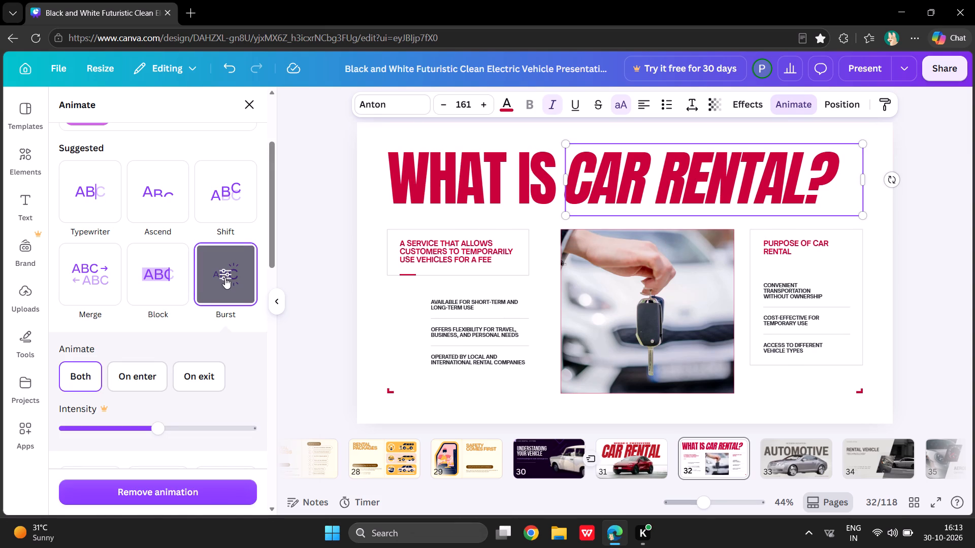
left_click(199, 365)
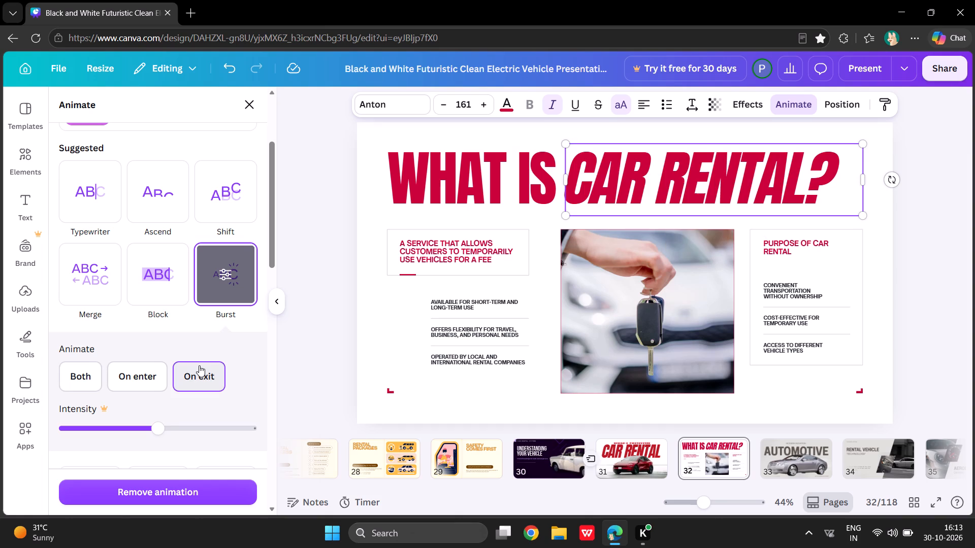
left_click(132, 387)
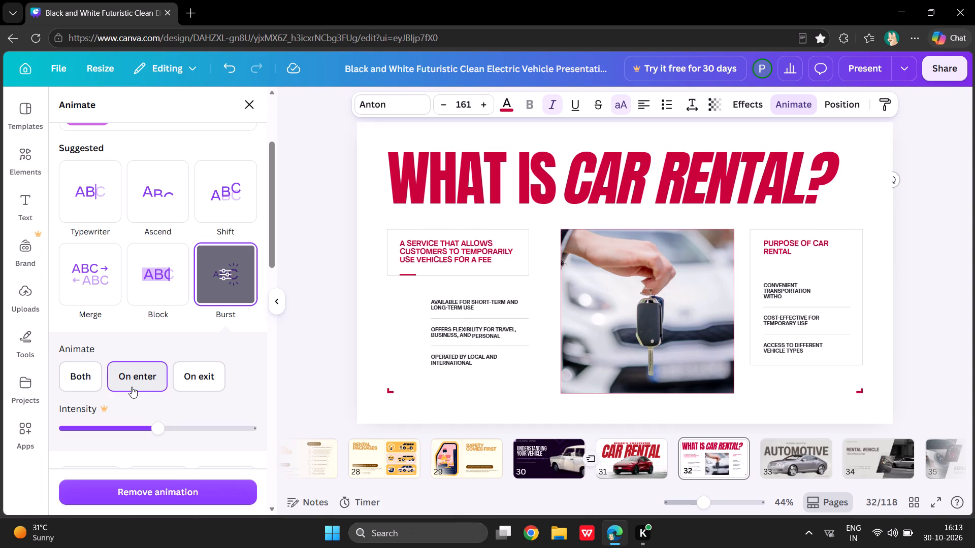
Try the Pop, Rise and Tectonic animations on the car key photo, and settle on Tumble.
left_click(569, 305)
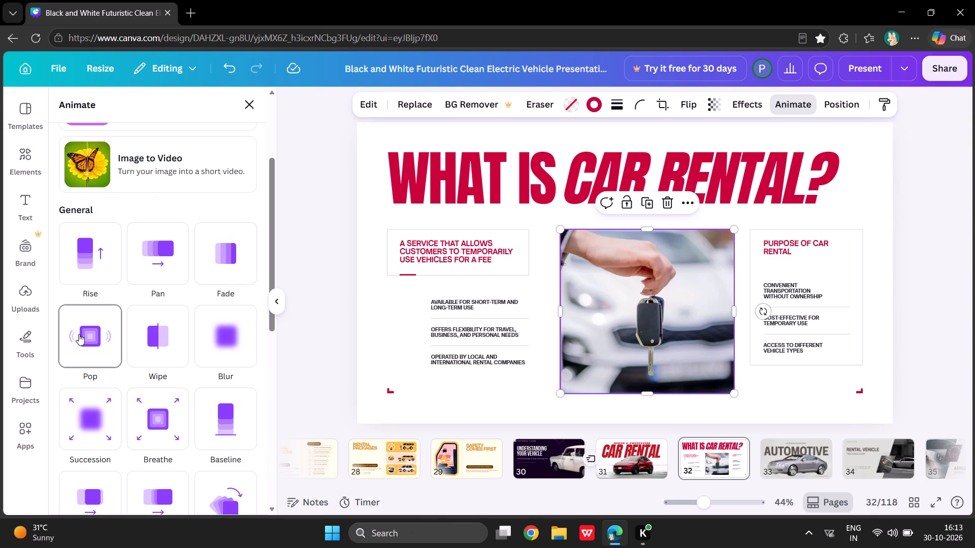
left_click(79, 334)
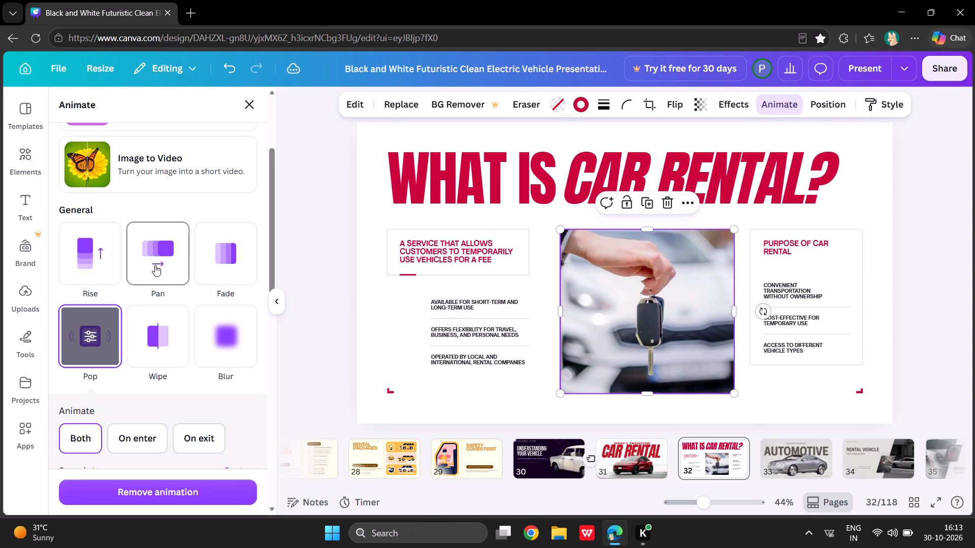
left_click(89, 335)
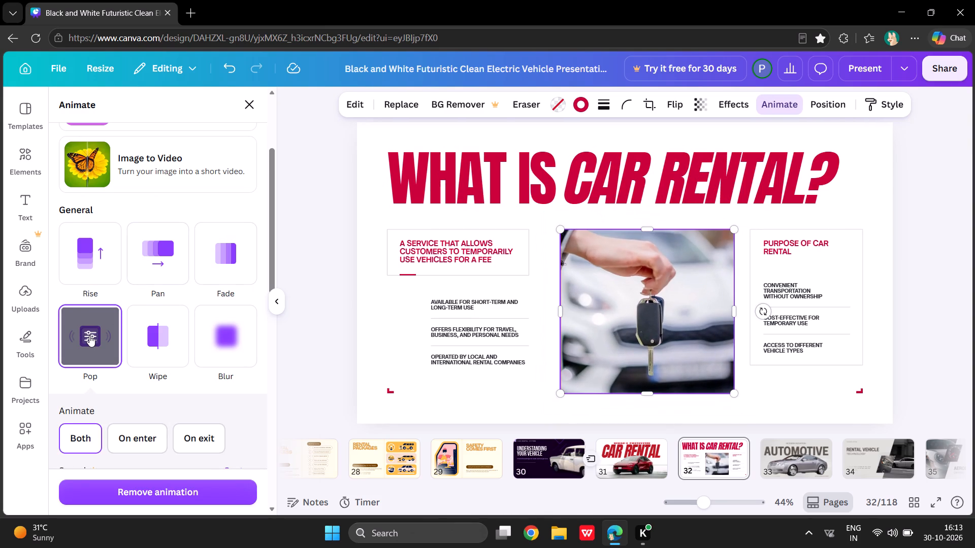
left_click(94, 258)
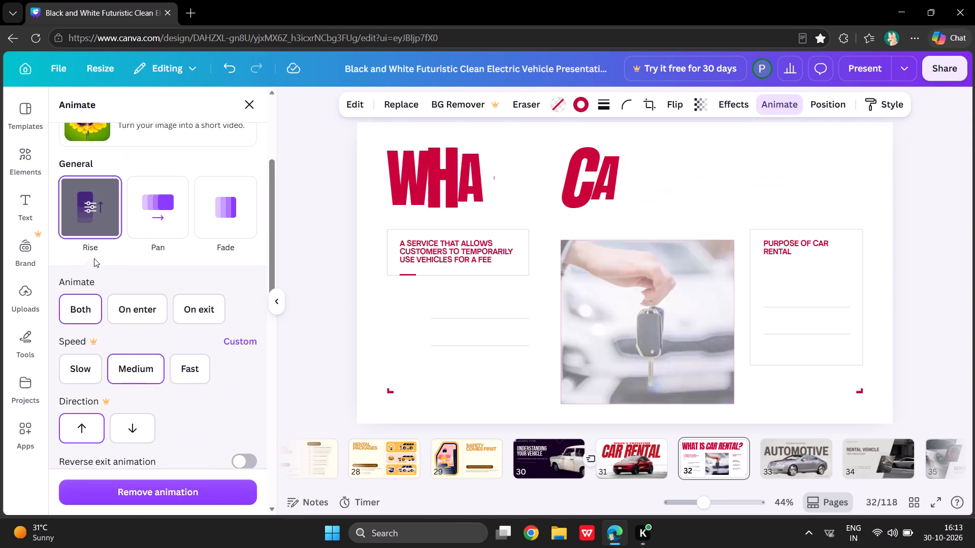
left_click(94, 258)
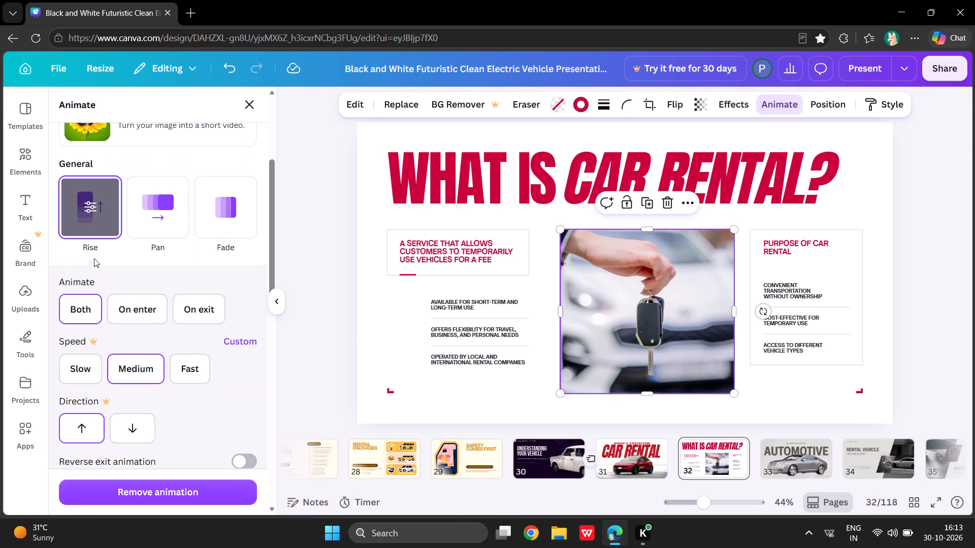
left_click(94, 258)
scroll(154, 338, "down", 2)
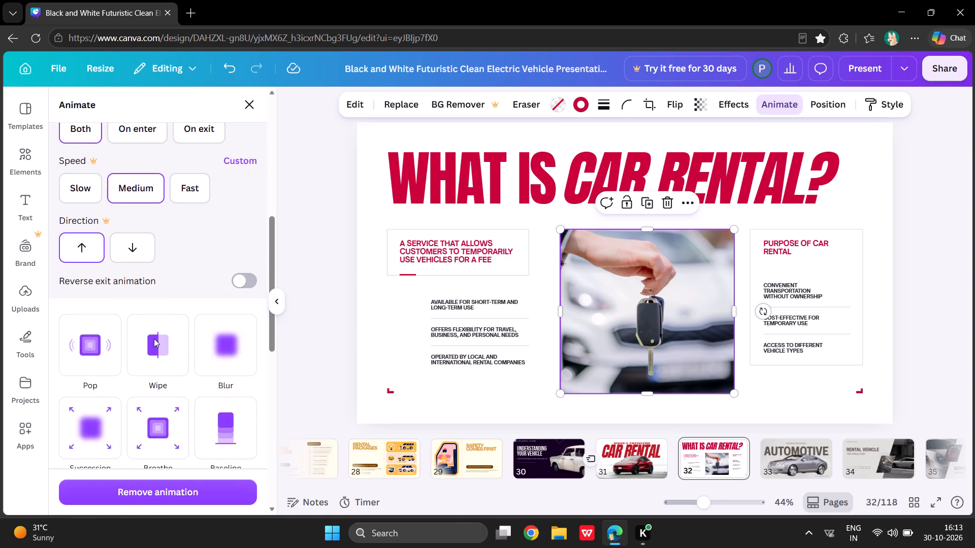
scroll(154, 338, "down", 5)
left_click(173, 194)
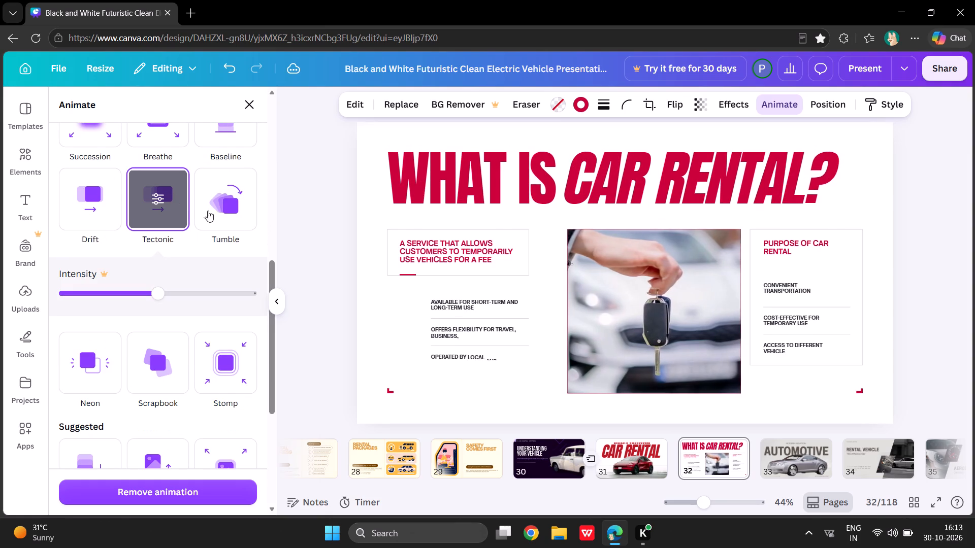
left_click(228, 198)
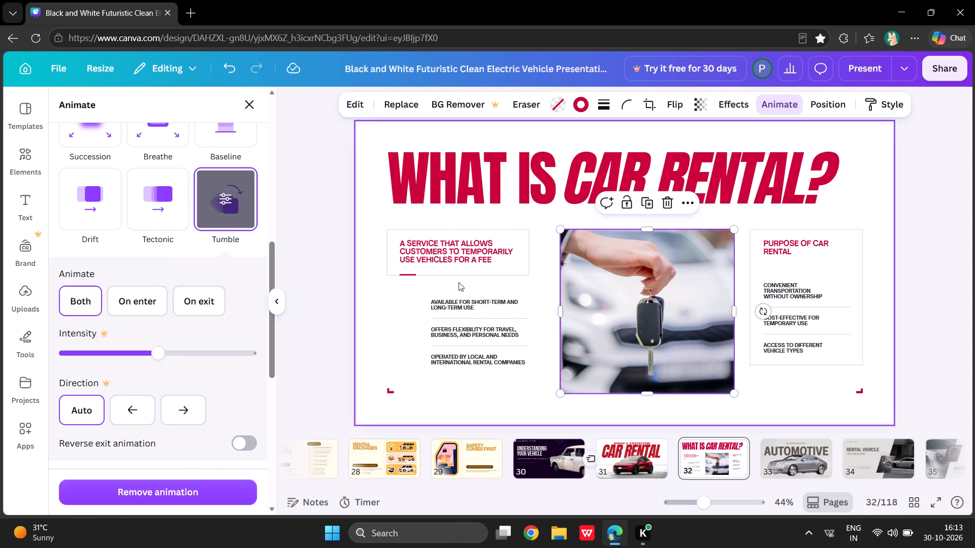
Add the Pulse effect to the box framing the "A service that allows customers" text.
left_click(446, 236)
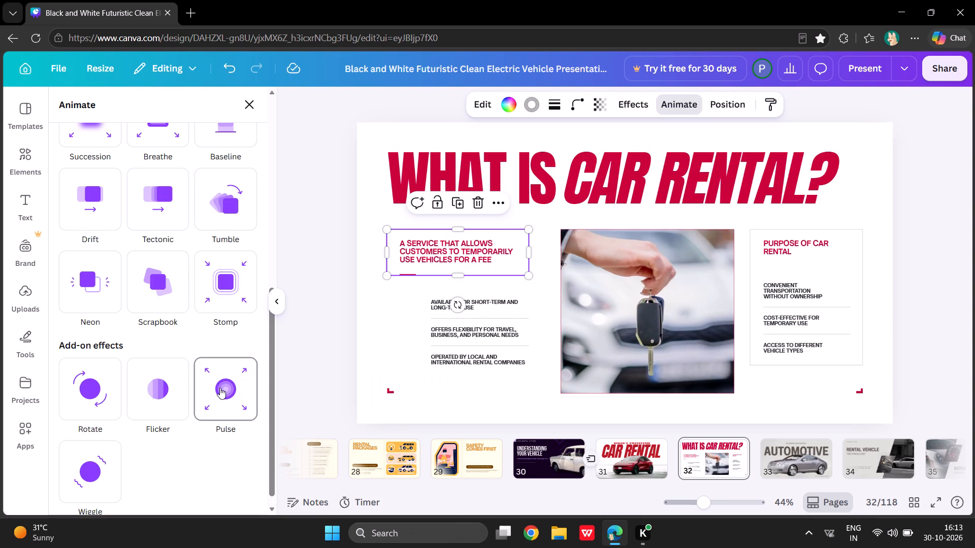
left_click(220, 388)
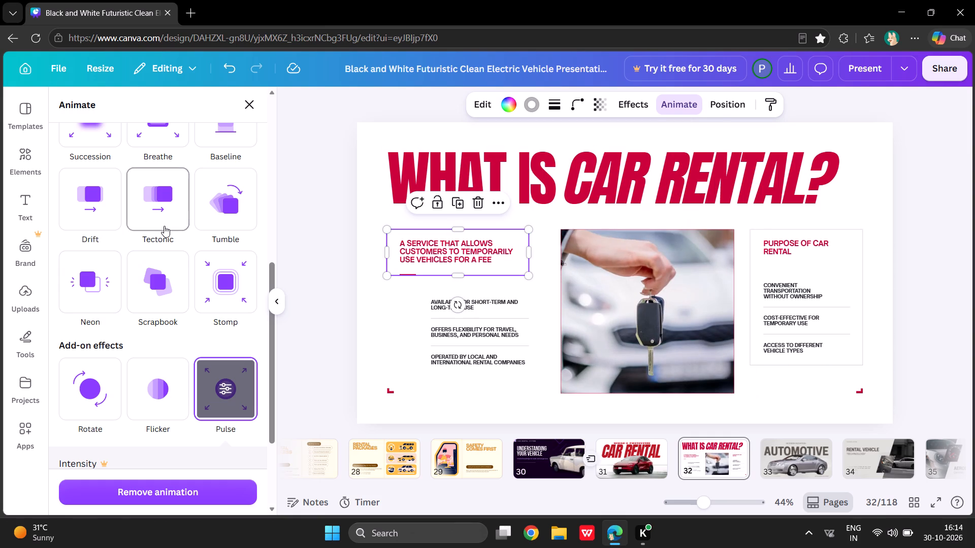
scroll(164, 226, "up", 3)
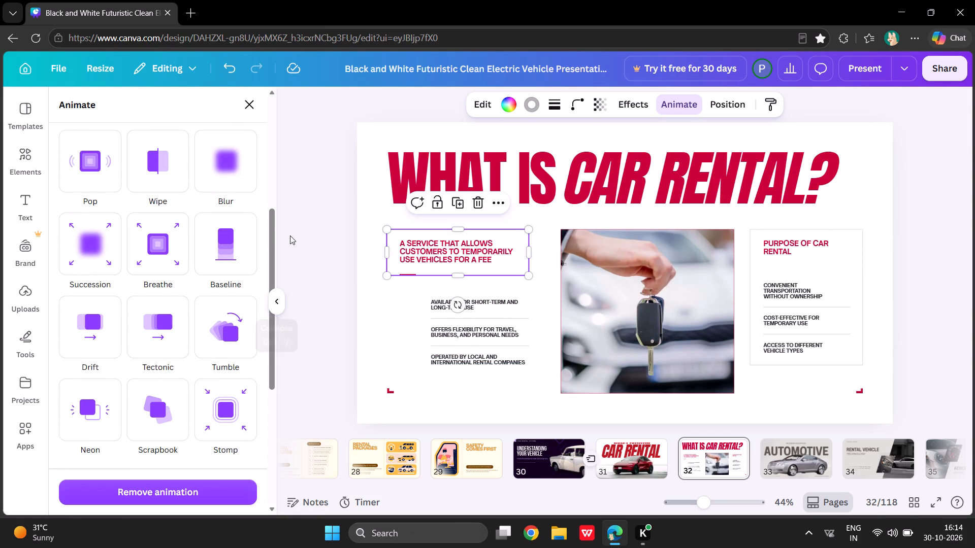
Replace the "A service that allows customers" text with "THIS IS THE INDIAN FIST CAR RENTAL SYSTEM PURPOSED BY THE" followed by the proposer's name.
double_click(443, 247)
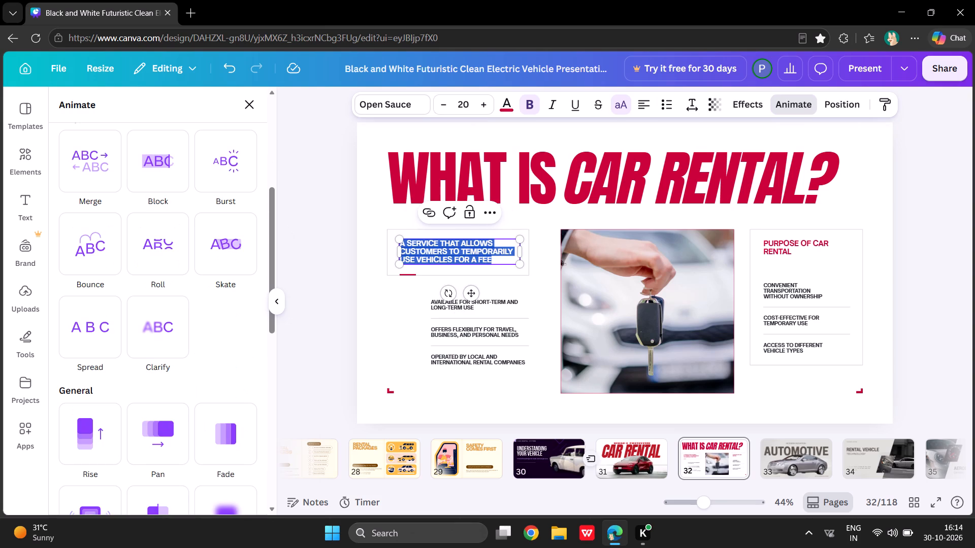
key("BackSpace")
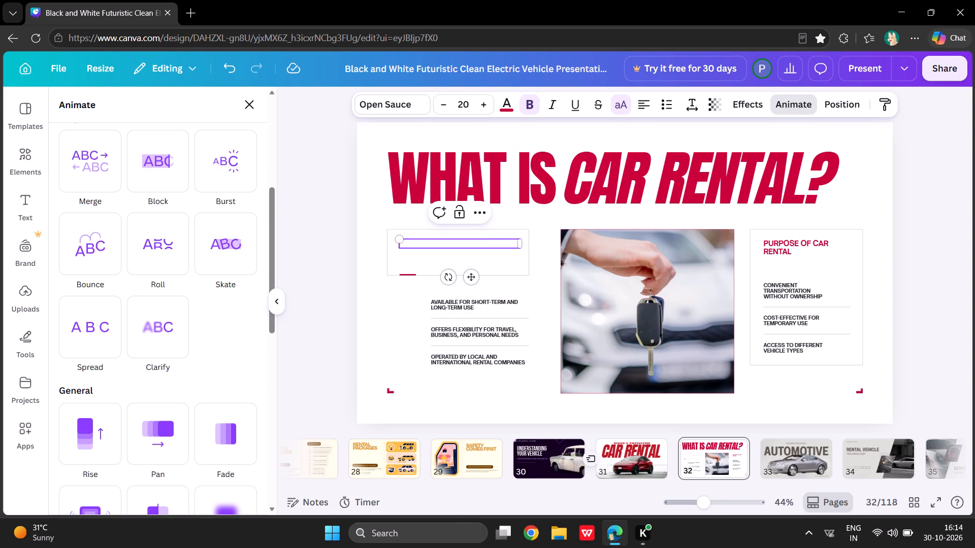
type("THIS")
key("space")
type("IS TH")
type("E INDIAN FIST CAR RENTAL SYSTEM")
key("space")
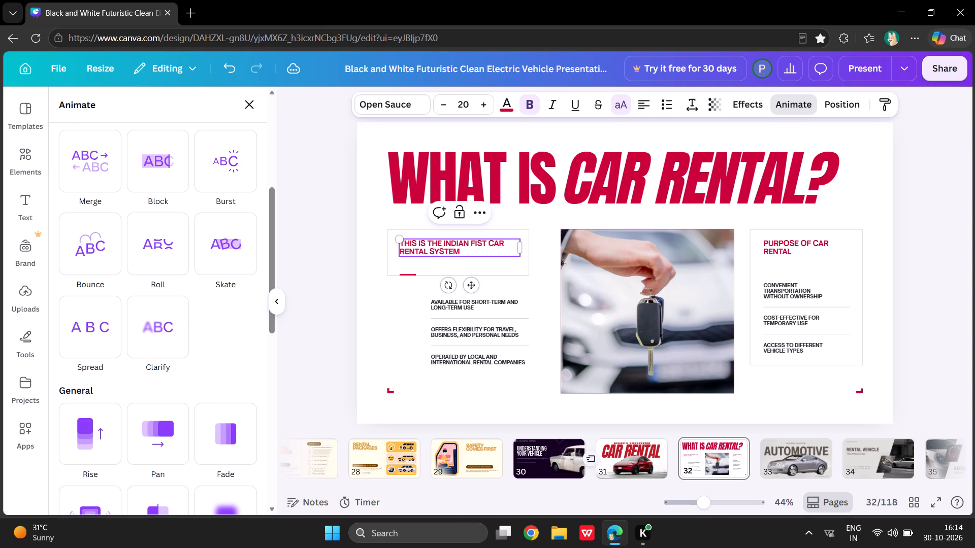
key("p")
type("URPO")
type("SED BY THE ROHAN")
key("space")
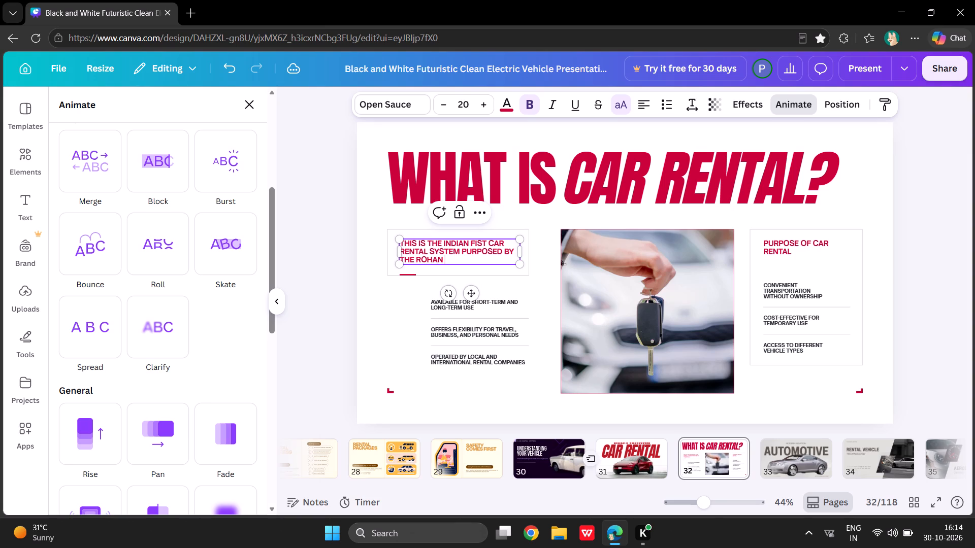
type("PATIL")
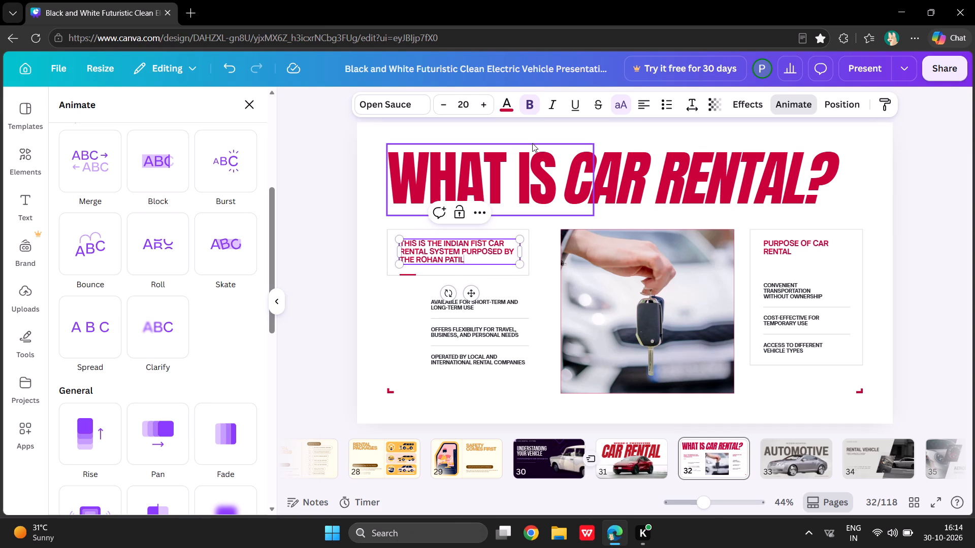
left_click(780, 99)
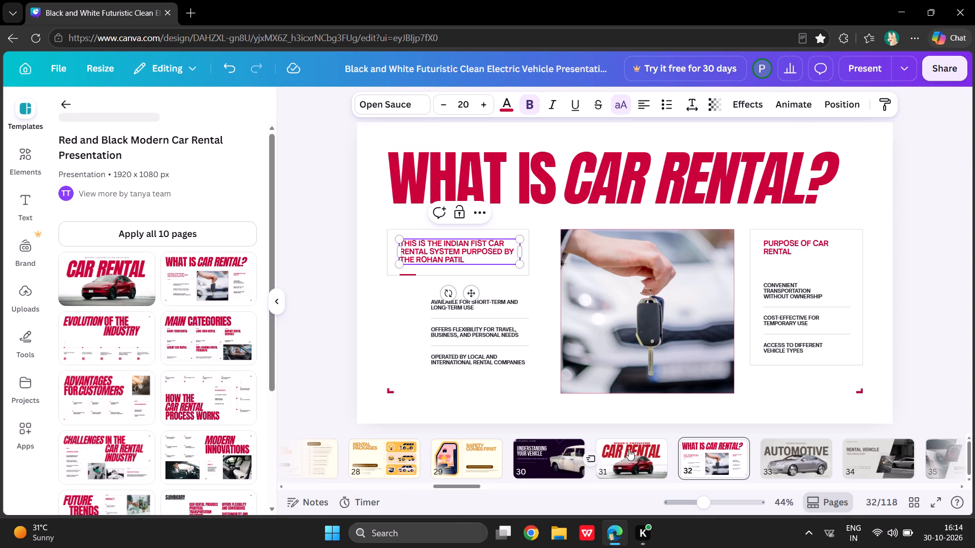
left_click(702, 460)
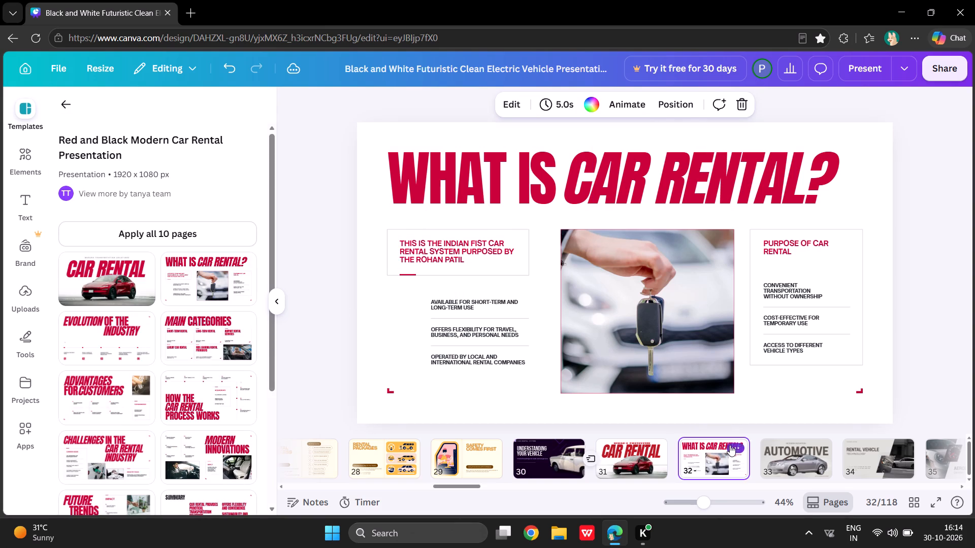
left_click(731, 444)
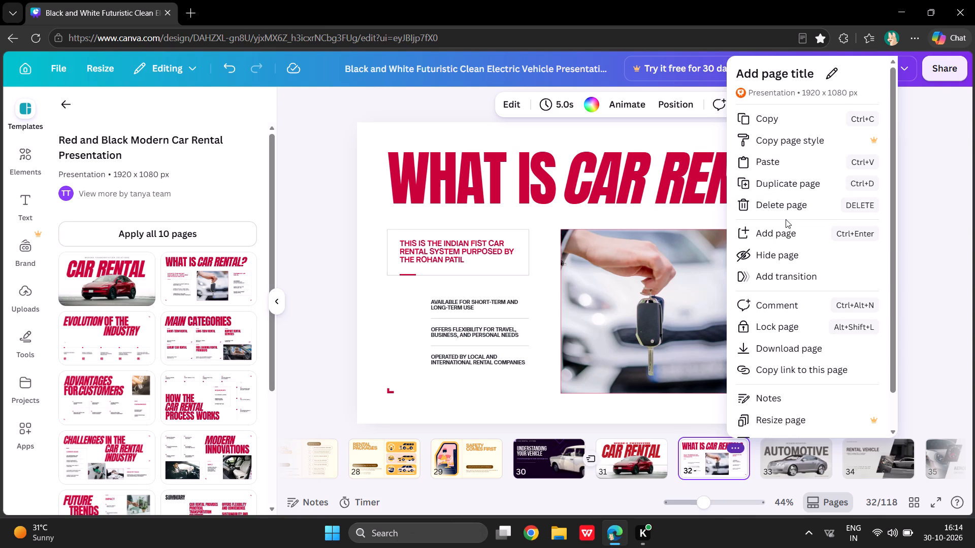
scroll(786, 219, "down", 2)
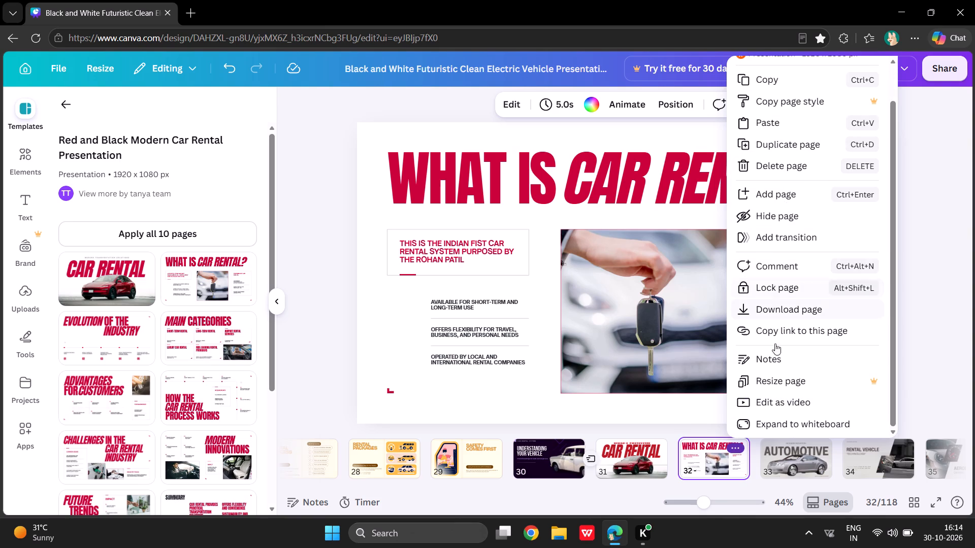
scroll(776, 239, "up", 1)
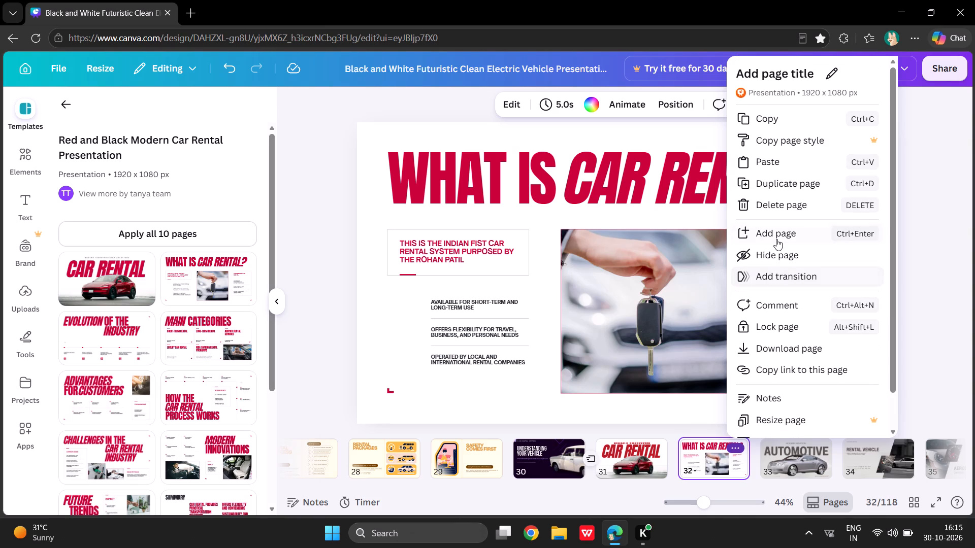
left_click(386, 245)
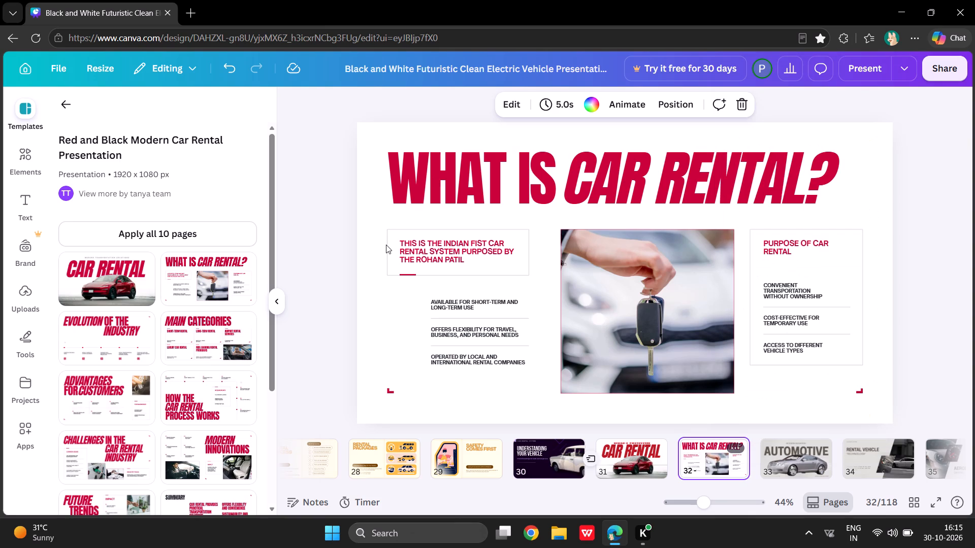
Add the "Evolution of the Industry" page of the Red and Black Modern Car Rental template as a new page.
left_click(119, 347)
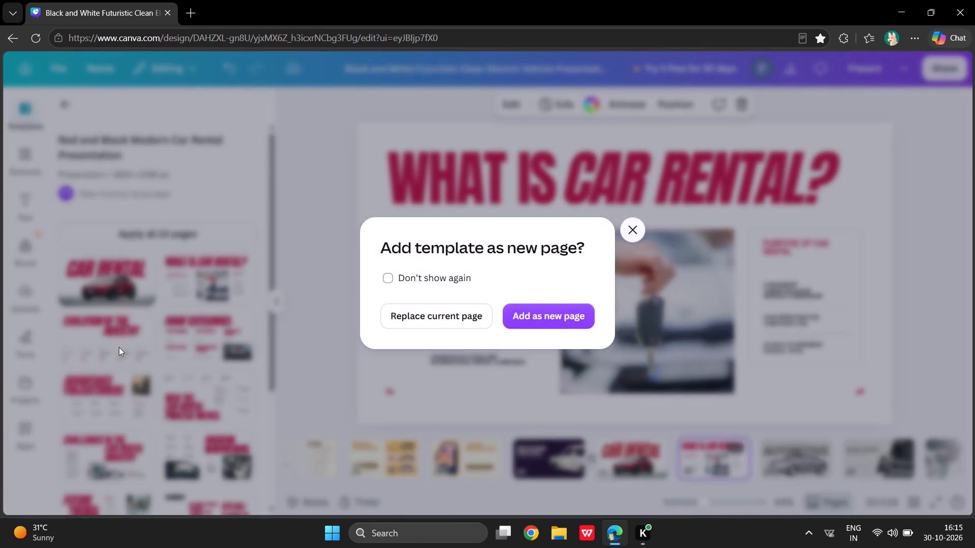
left_click(552, 309)
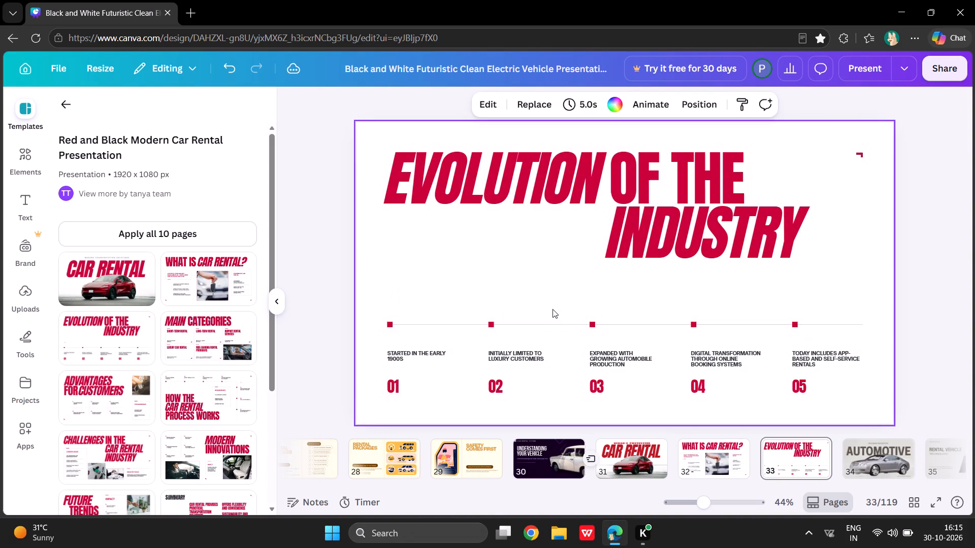
Apply the Merge text animation to each of the three title parts, "EVOLUTION", "OF THE" and "INDUSTRY".
left_click(490, 188)
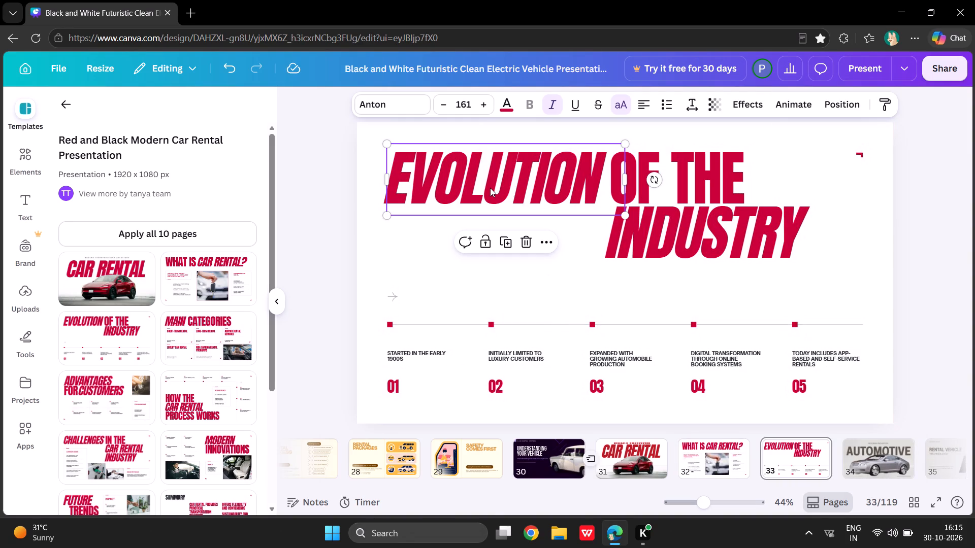
left_click(779, 97)
left_click(97, 406)
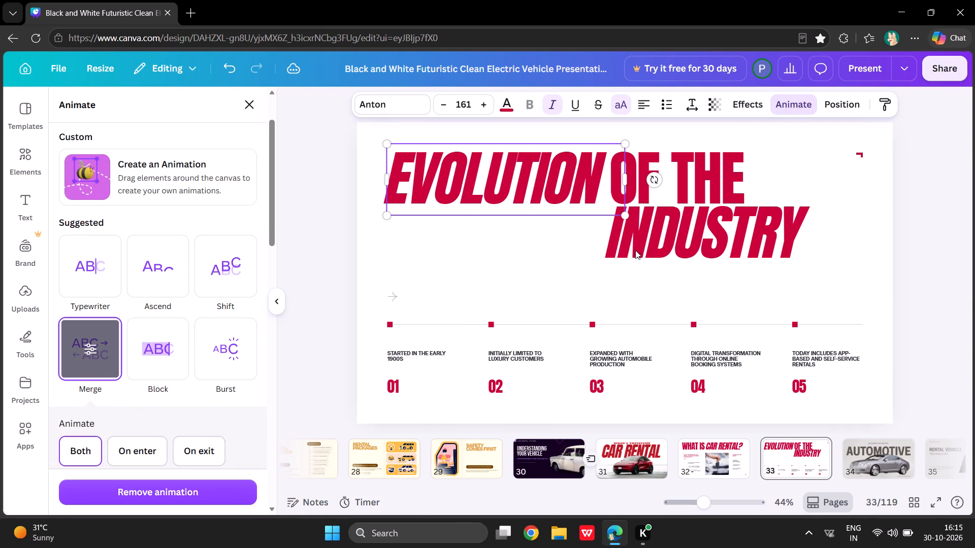
left_click(701, 159)
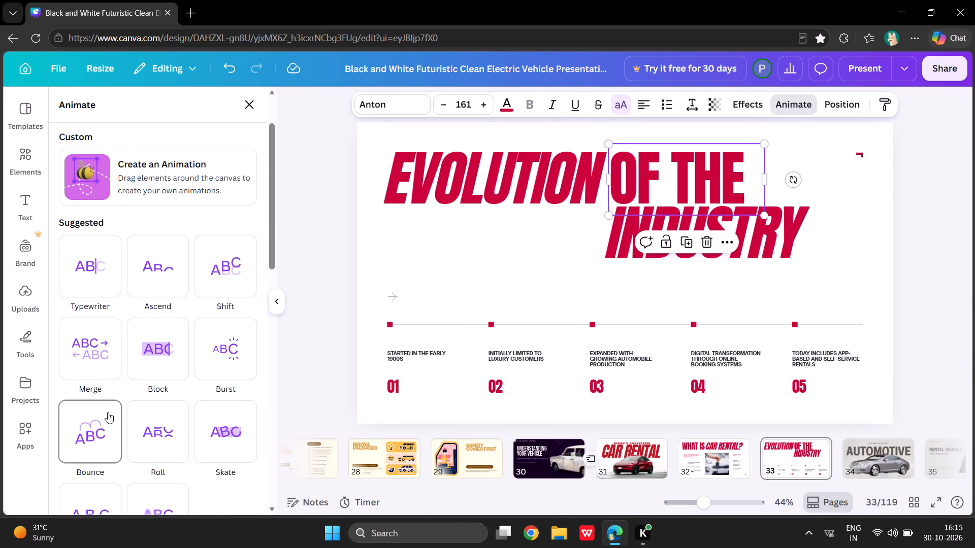
left_click(98, 361)
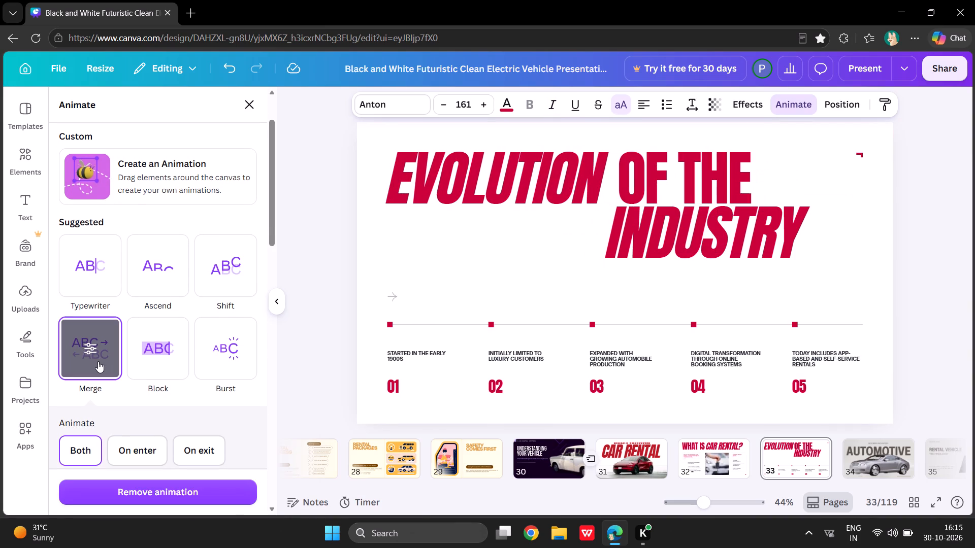
left_click(683, 237)
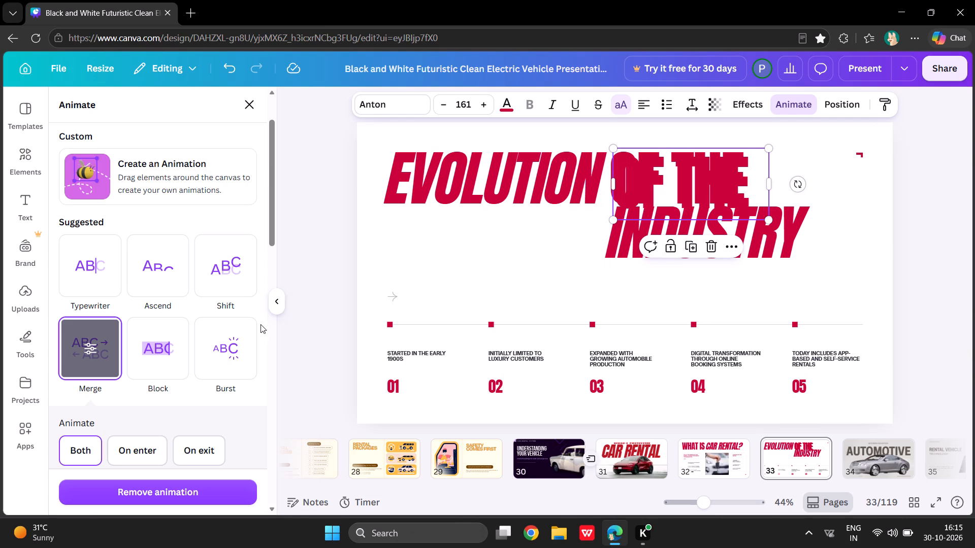
key("Escape")
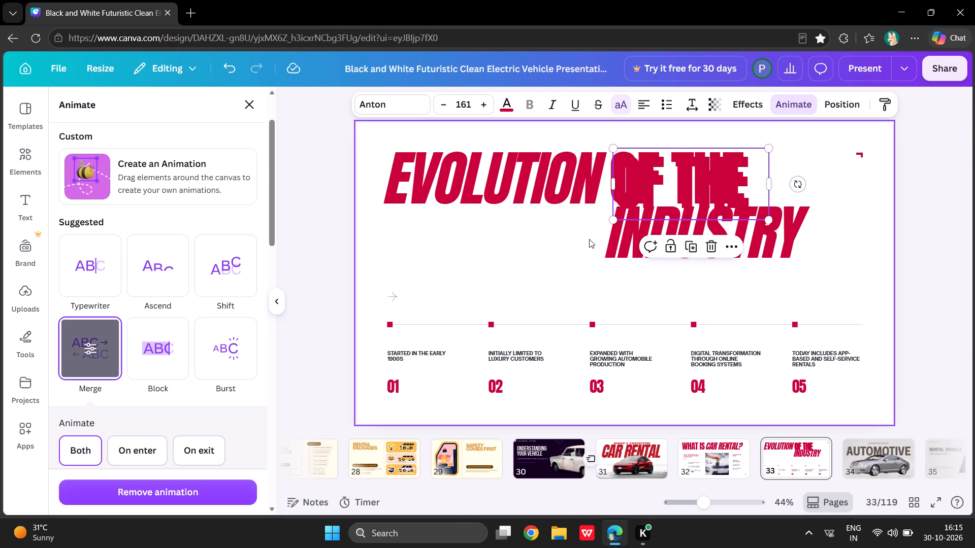
key("Escape")
left_click(708, 248)
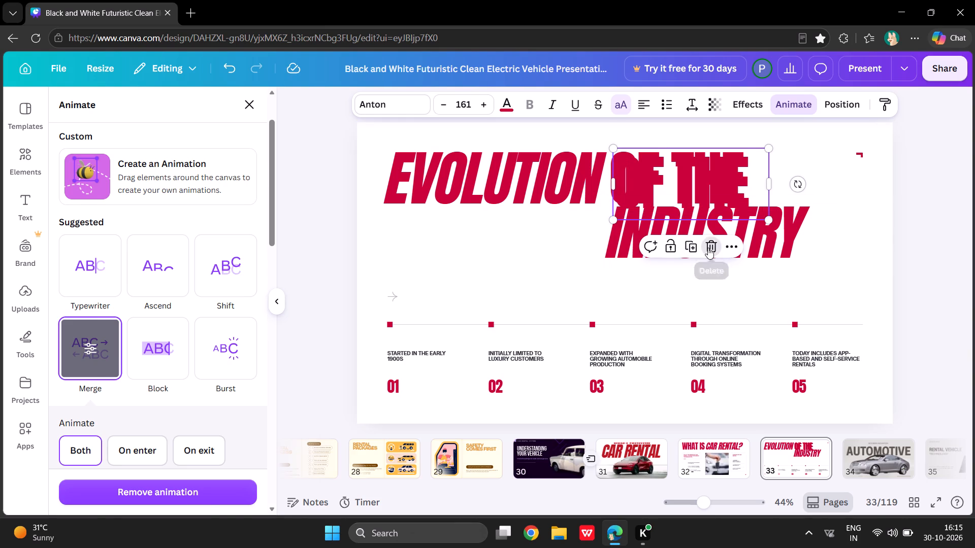
left_click(698, 238)
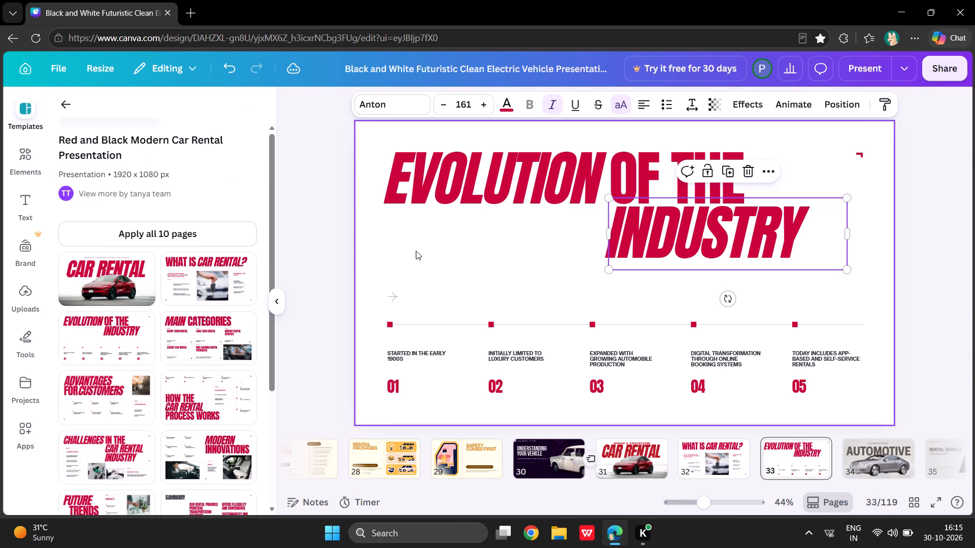
left_click(792, 98)
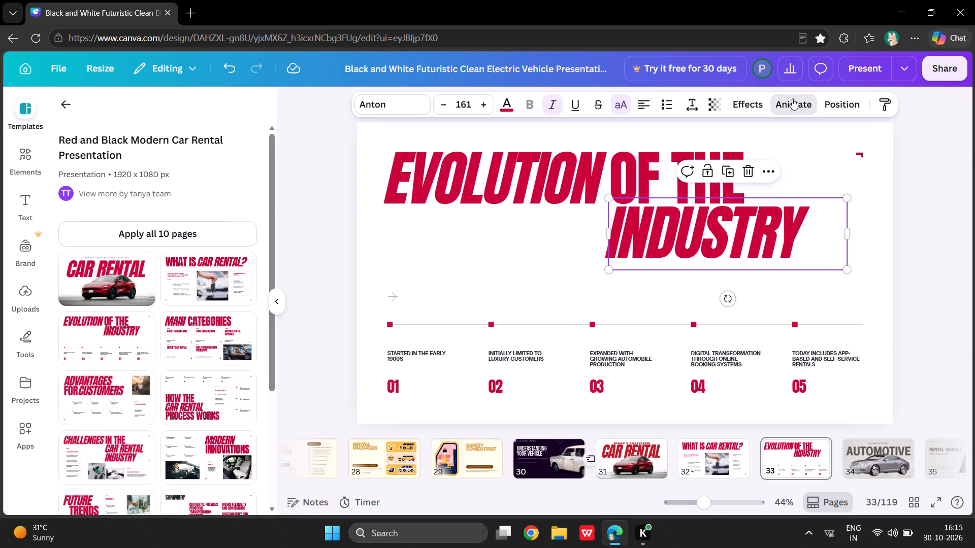
left_click(113, 414)
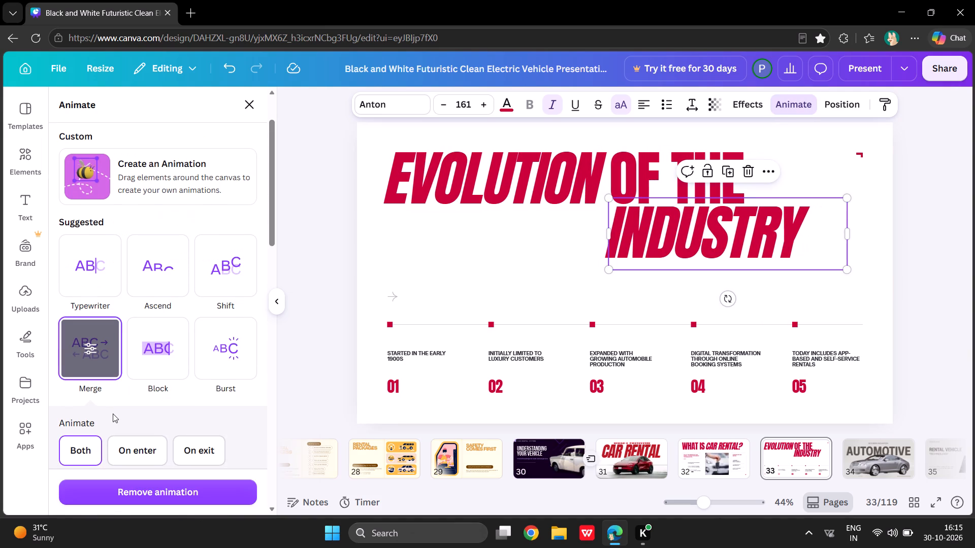
Apply the Baseline animation to each of the timeline numbers 01 to 05.
left_click(399, 388)
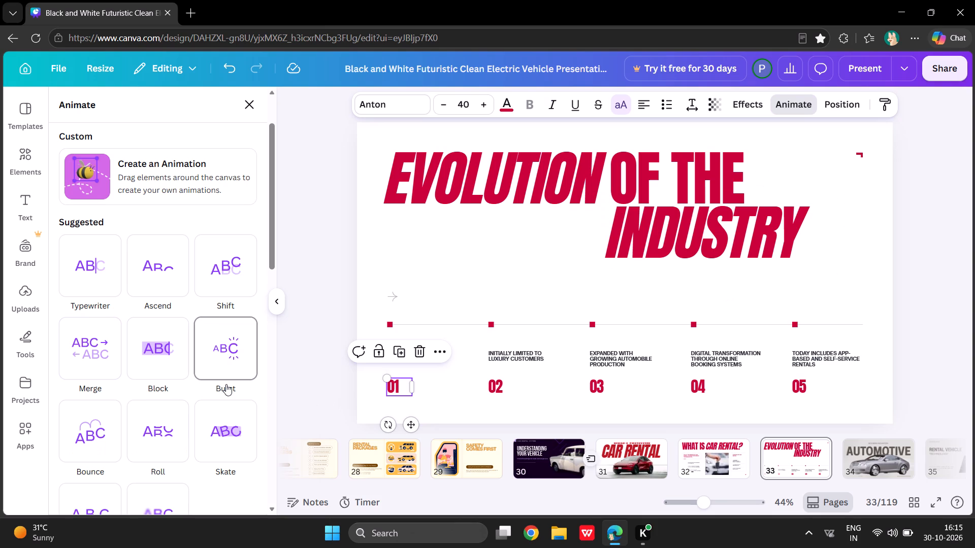
scroll(226, 384, "down", 5)
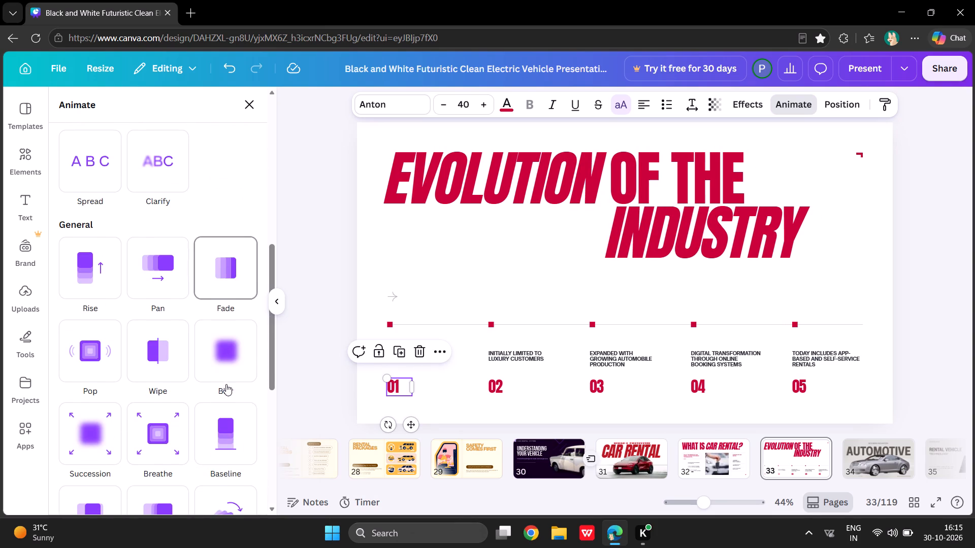
left_click(223, 439)
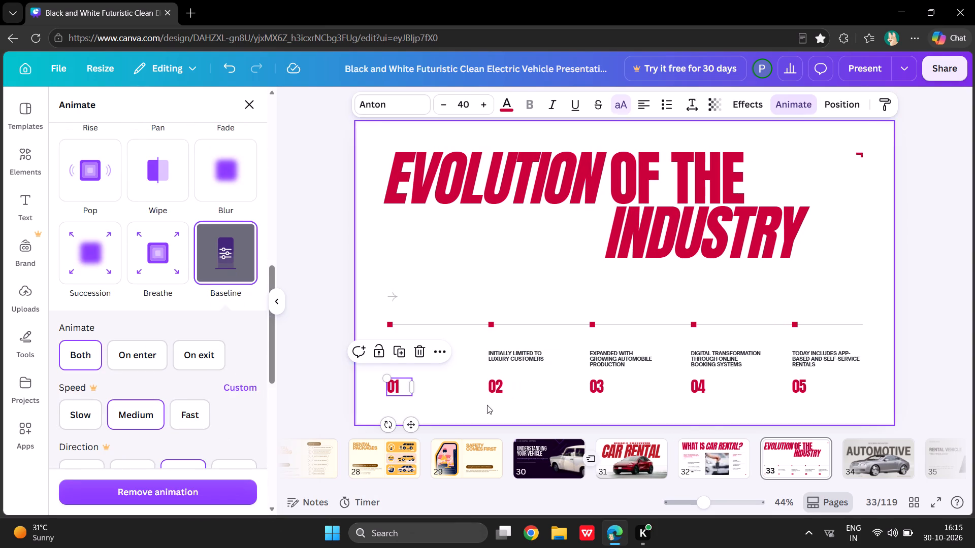
left_click(493, 391)
left_click(213, 287)
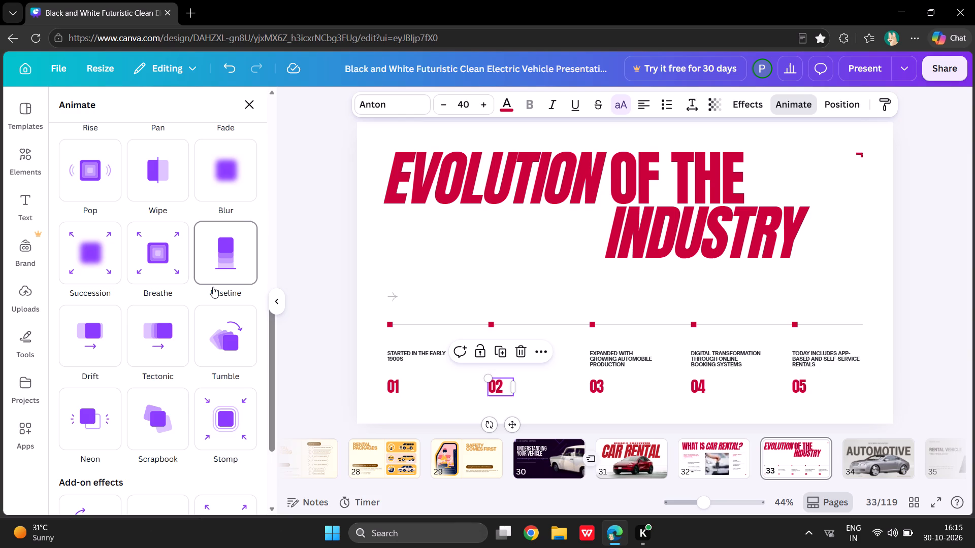
left_click(597, 380)
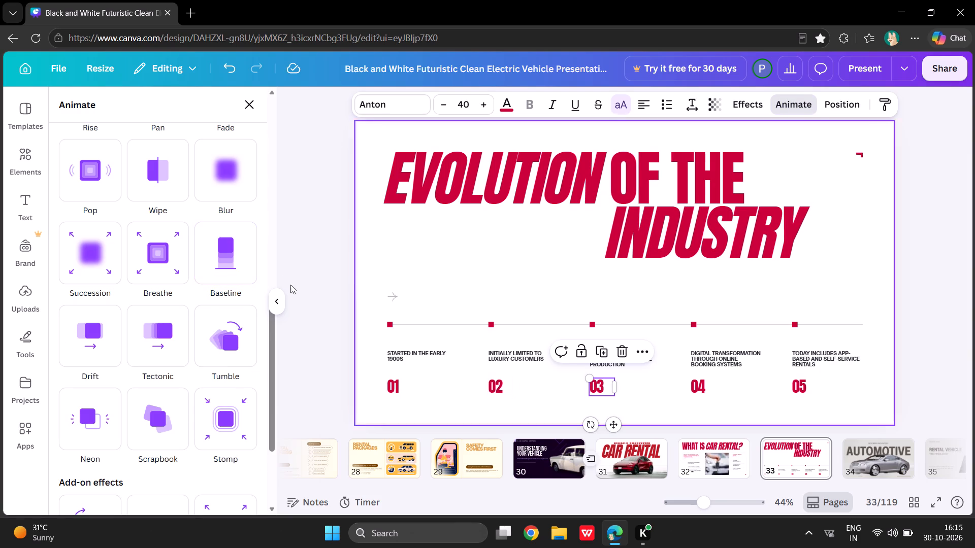
left_click(242, 260)
left_click(694, 387)
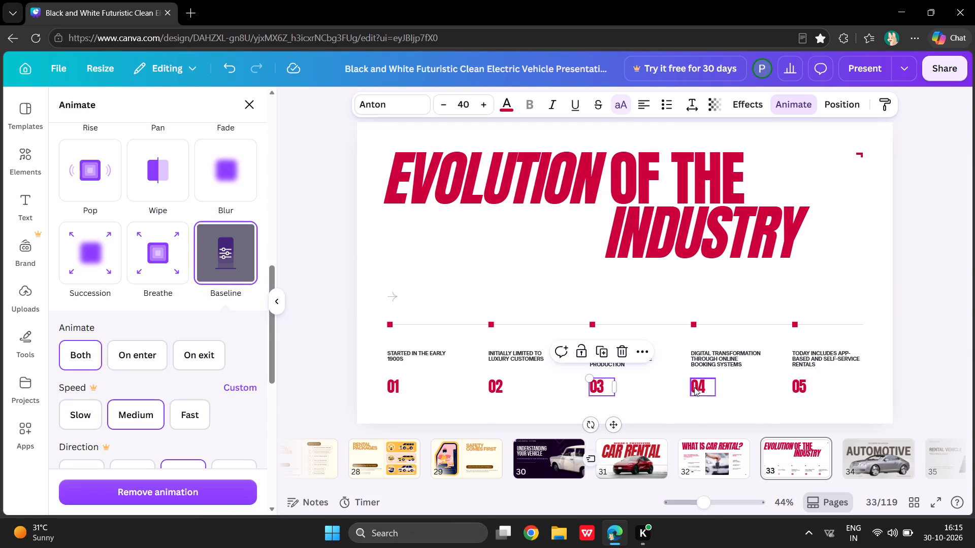
left_click(223, 264)
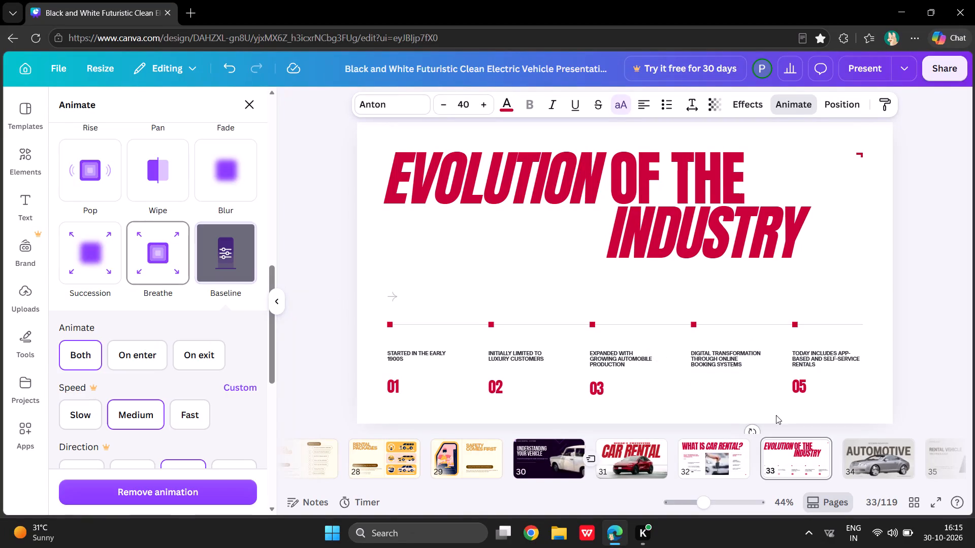
left_click(801, 382)
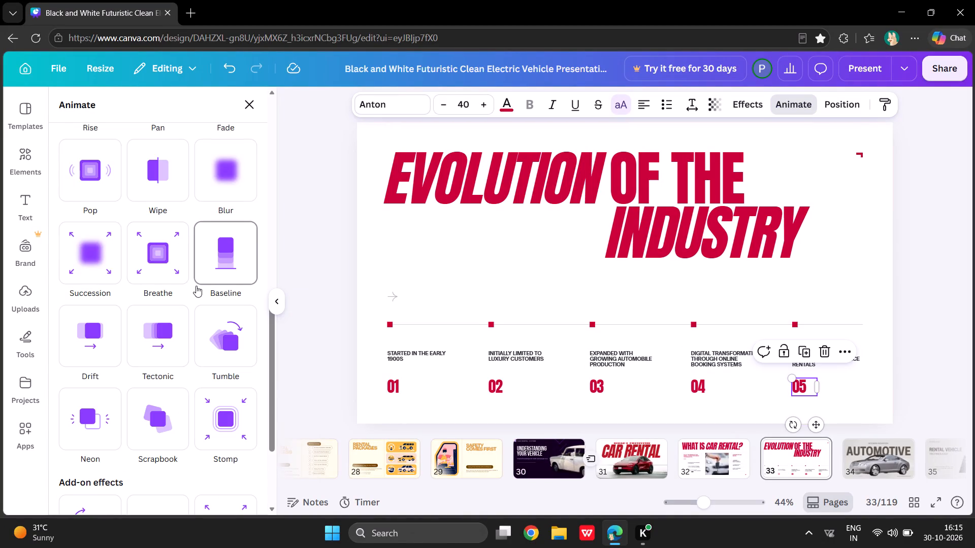
left_click(196, 286)
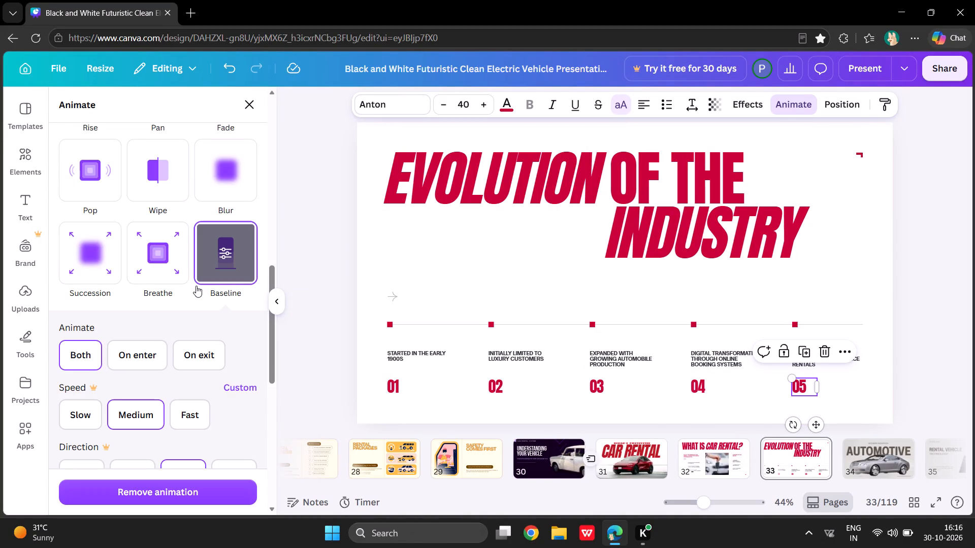
Apply the Typewriter animation to the captions above timeline numbers 01, 02 and 03, from "STARTED IN THE EARLY 1900S" to "EXPANDED WITH GROWING AUTOMOBILE PRODUCTION".
left_click(397, 360)
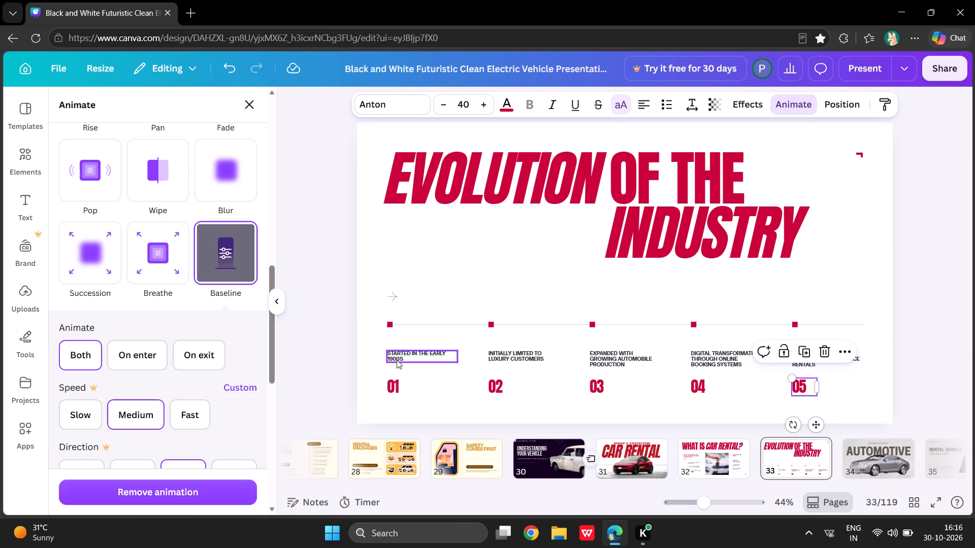
scroll(168, 211, "up", 4)
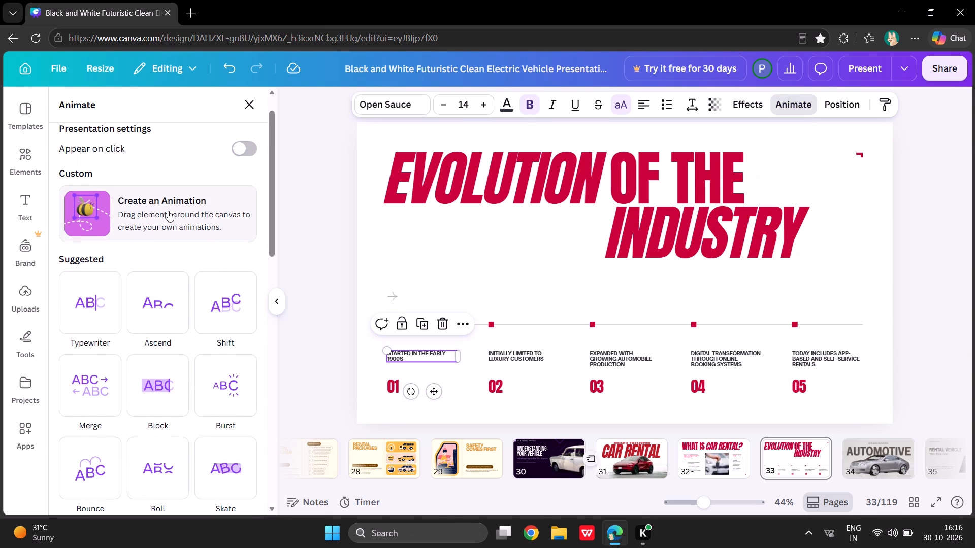
left_click(87, 307)
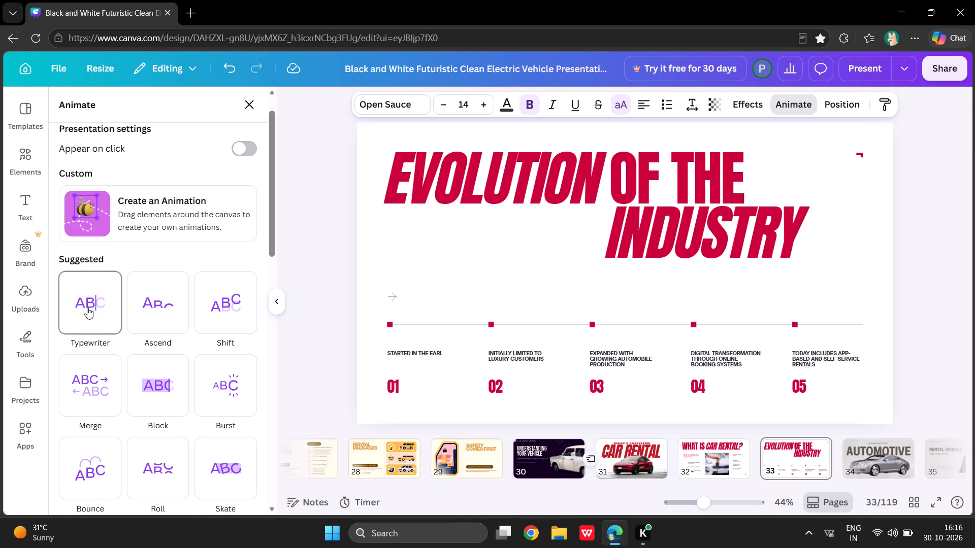
left_click(87, 307)
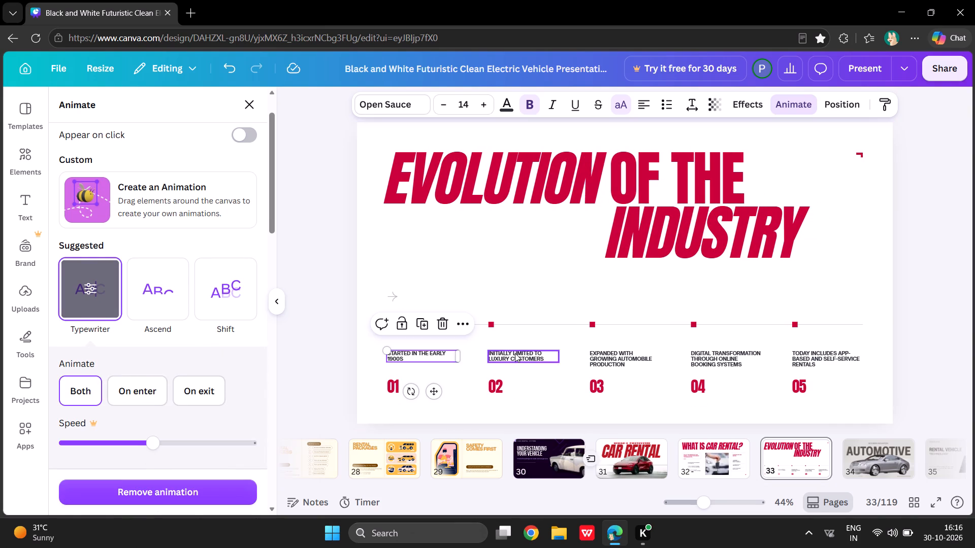
left_click(515, 353)
left_click(107, 303)
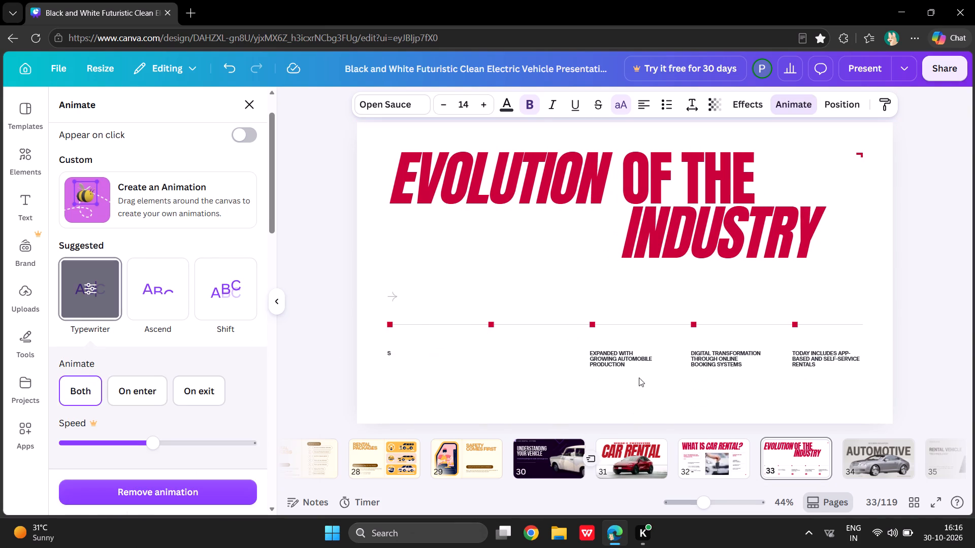
left_click(607, 353)
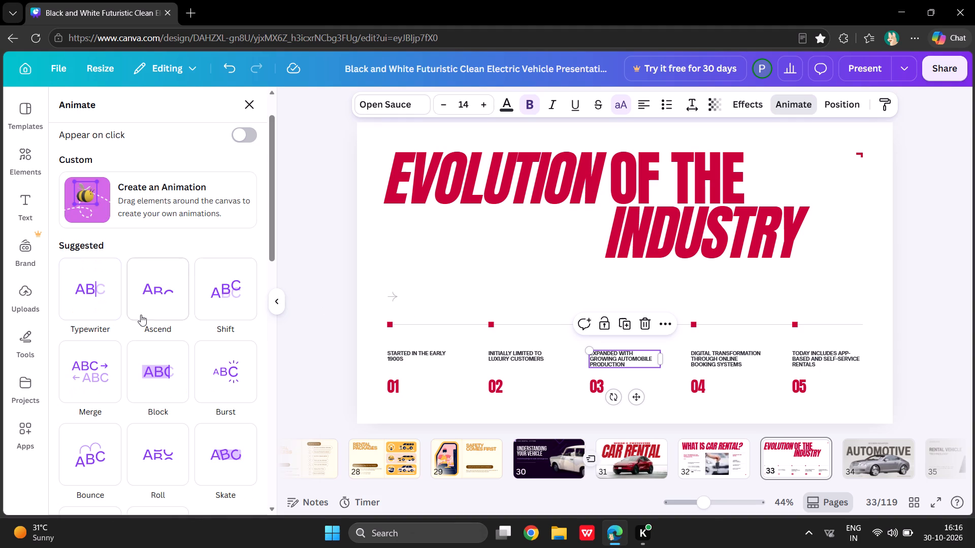
left_click(115, 299)
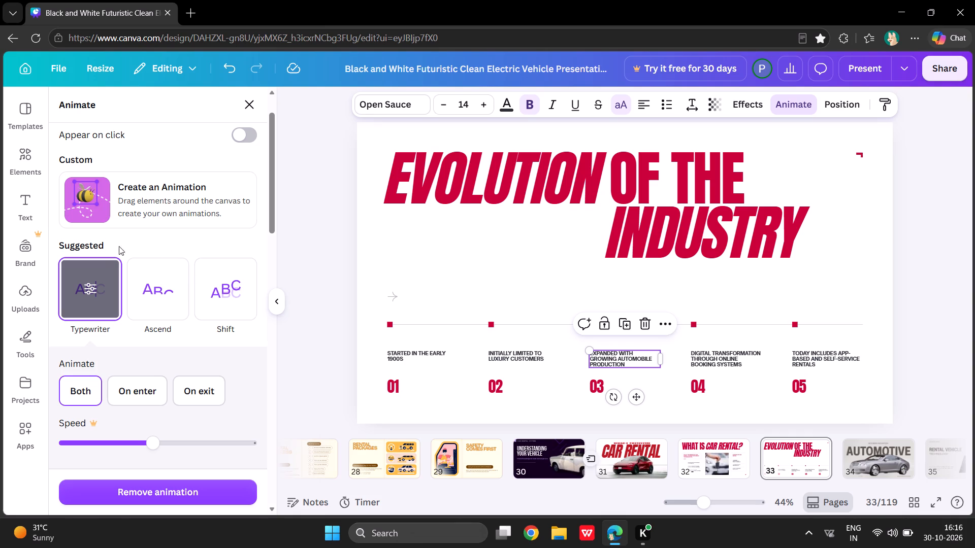
left_click(113, 271)
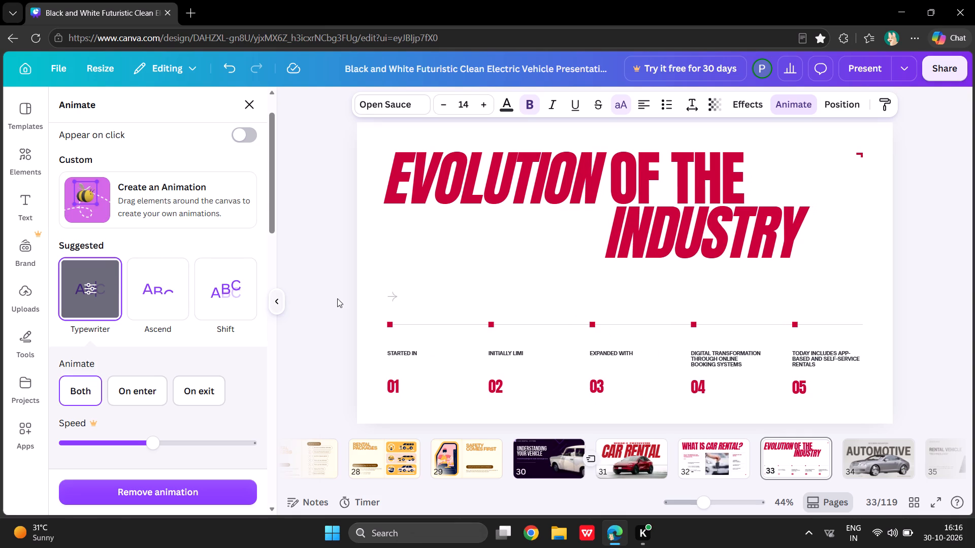
Apply the Typewriter animation to the captions above timeline numbers 04 and 05, on digital transformation and app-based rentals.
left_click(704, 357)
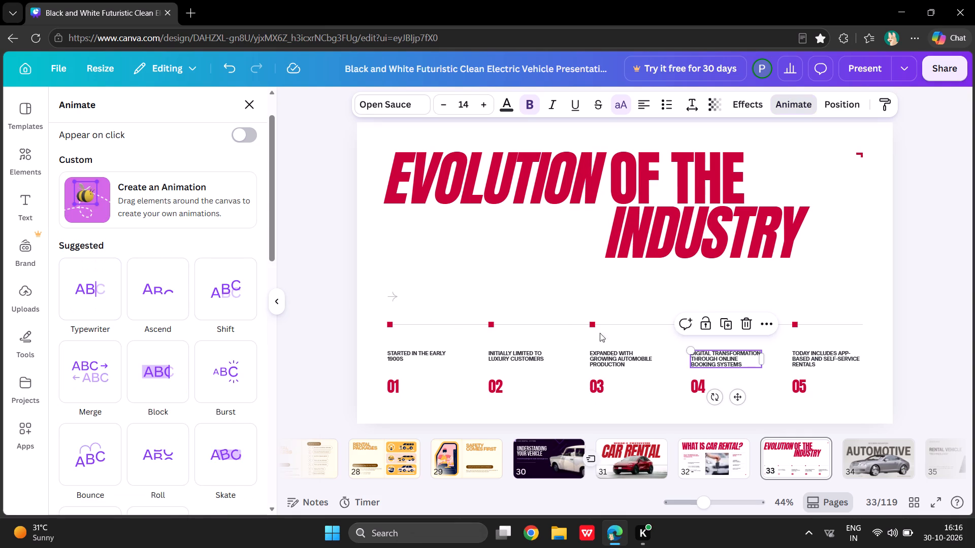
left_click(90, 284)
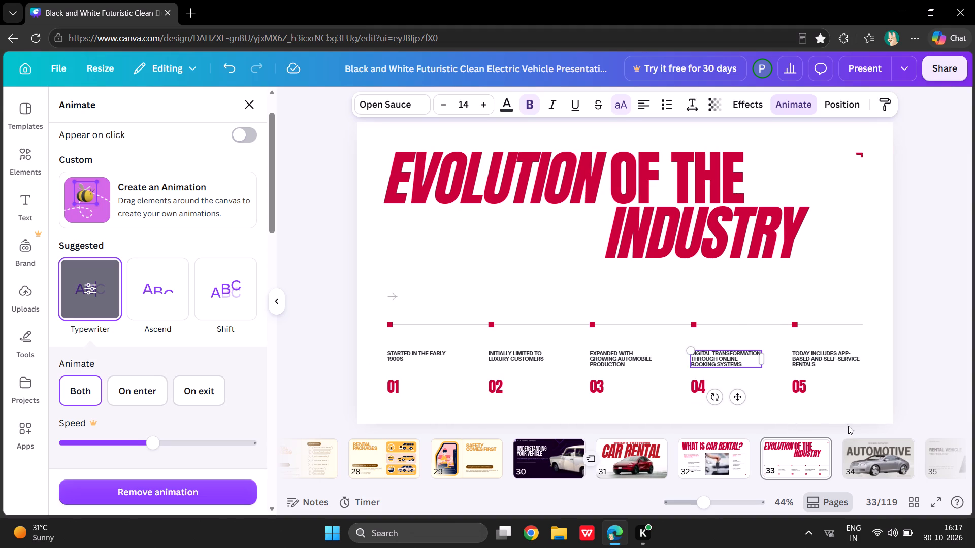
left_click(823, 357)
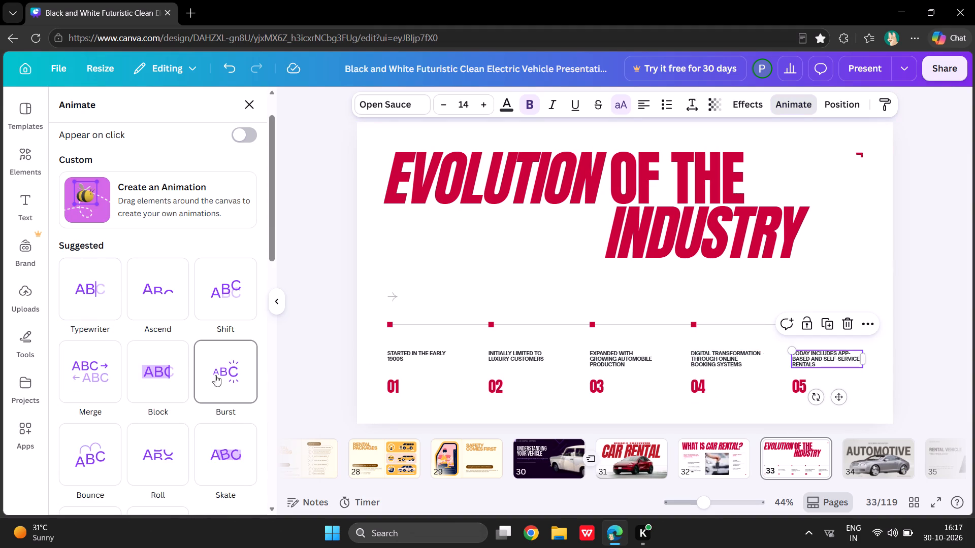
left_click(106, 297)
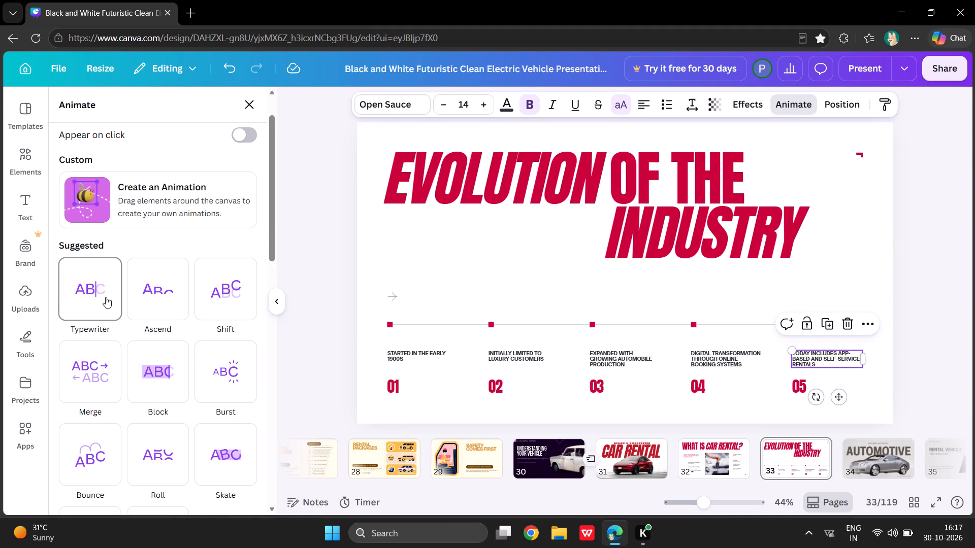
left_click(106, 297)
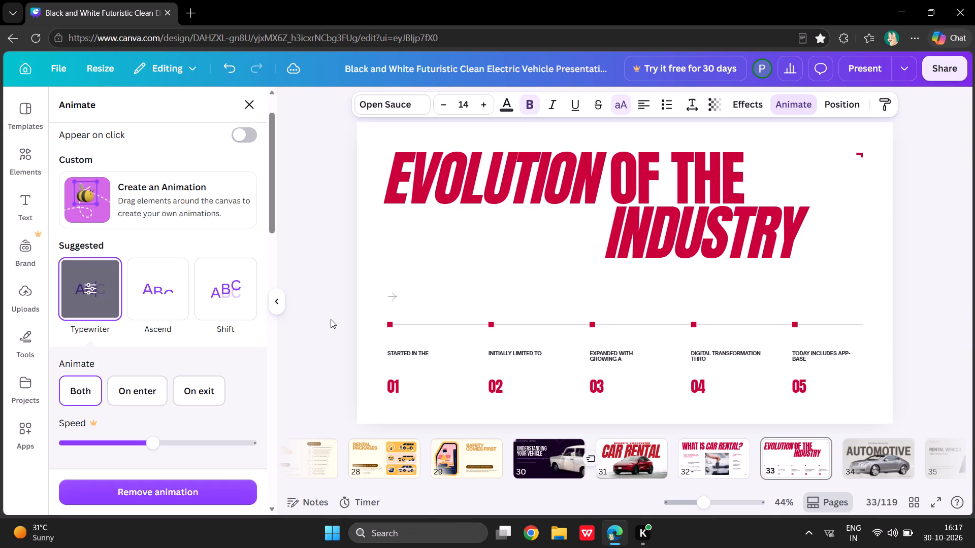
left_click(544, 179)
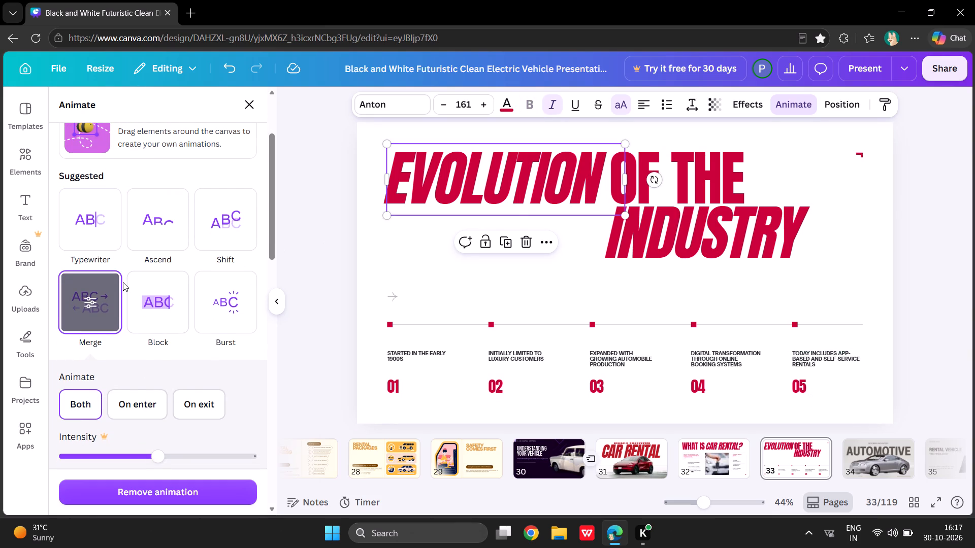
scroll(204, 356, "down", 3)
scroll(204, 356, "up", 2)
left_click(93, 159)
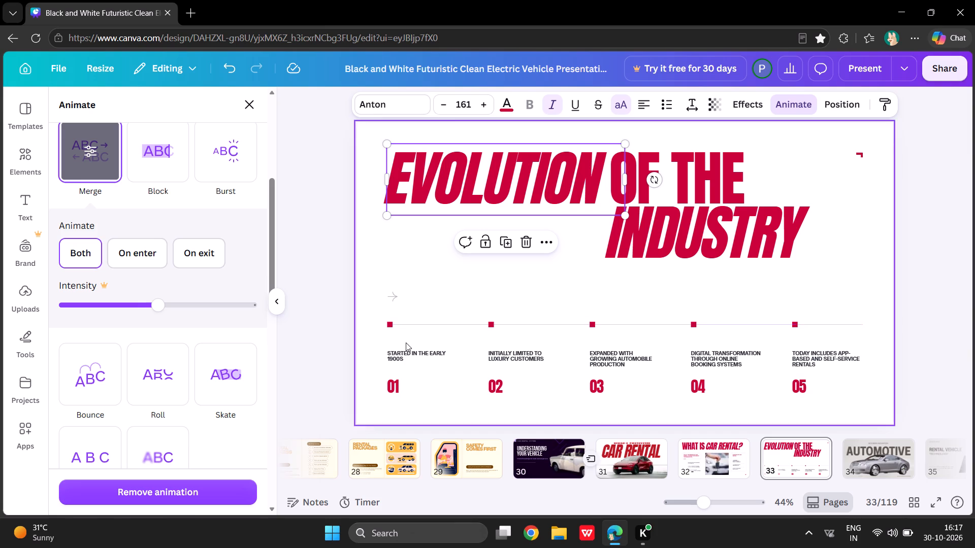
Replace the caption above timeline number 01 with "BEST FOR SOFTWARE ENGINEERING".
double_click(404, 357)
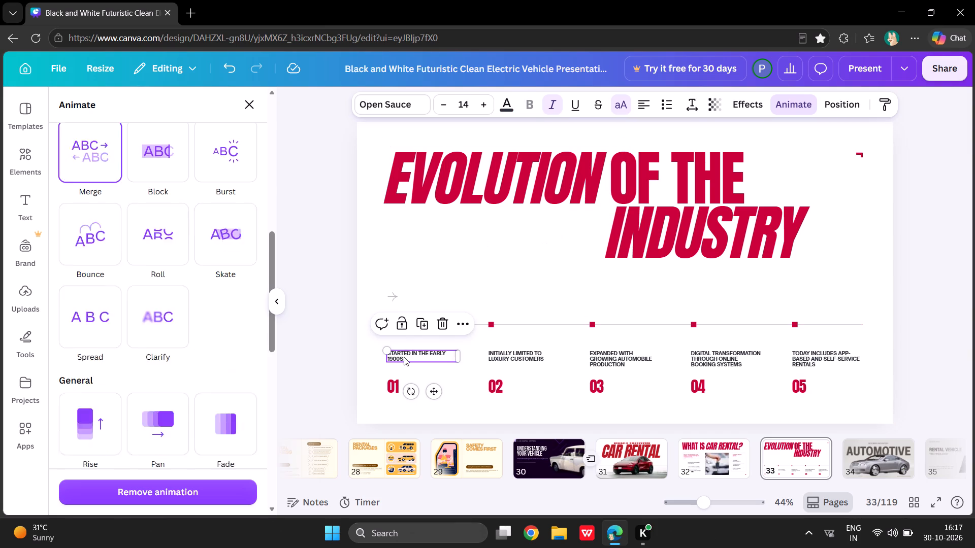
key("BackSpace")
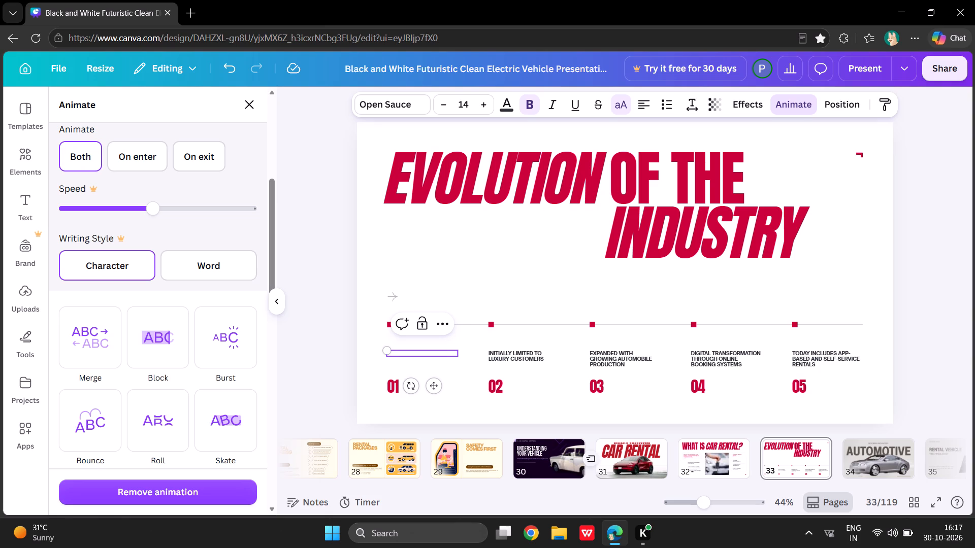
type("BEST FOR SOFTWARE")
key("space")
type("ENGINEER")
type("ING")
key("space")
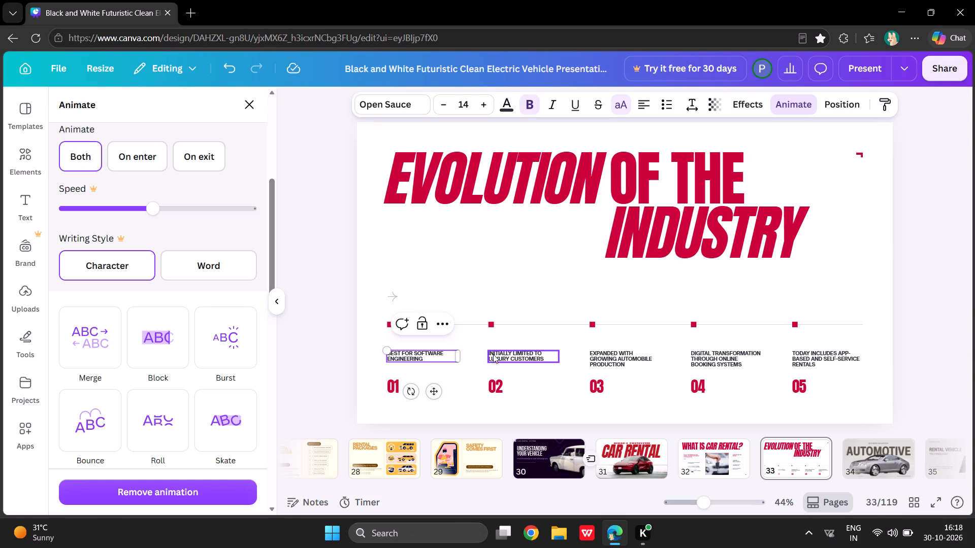
Replace the caption above timeline number 02 with "FAST AND EASY WA TO BOOK THE CAR".
left_click(521, 358)
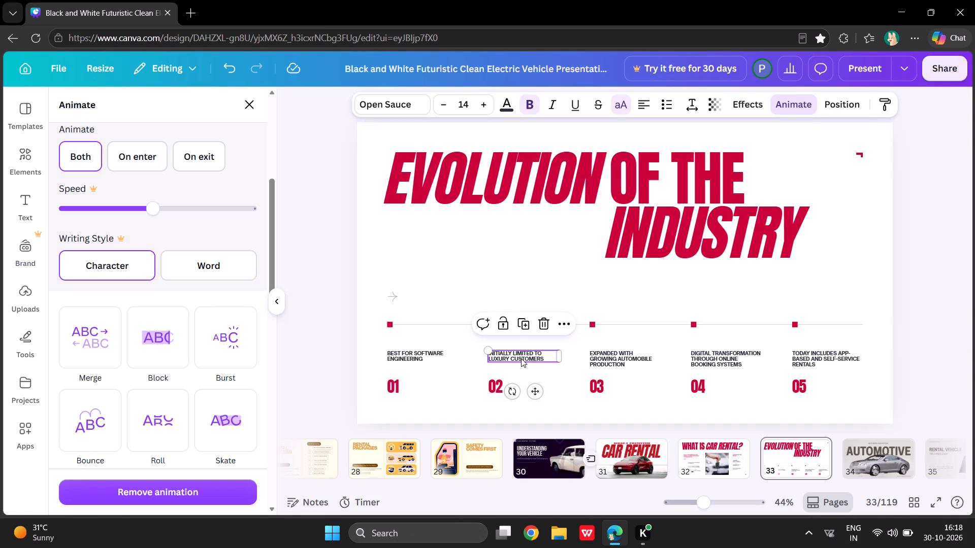
double_click(521, 358)
key("BackSpace")
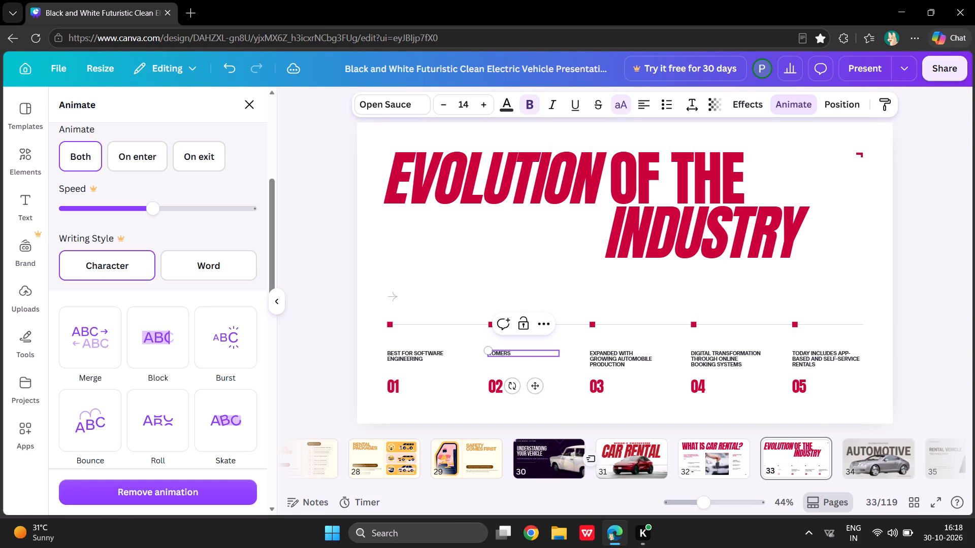
type("FAAST")
key("Right")
key("Right")
key("Right")
key("Right")
key("Right")
key("Right")
key("Right")
key("BackSpace")
key("BackSpace")
key("BackSpace")
key("BackSpace")
key("BackSpace")
key("BackSpace")
key("BackSpace")
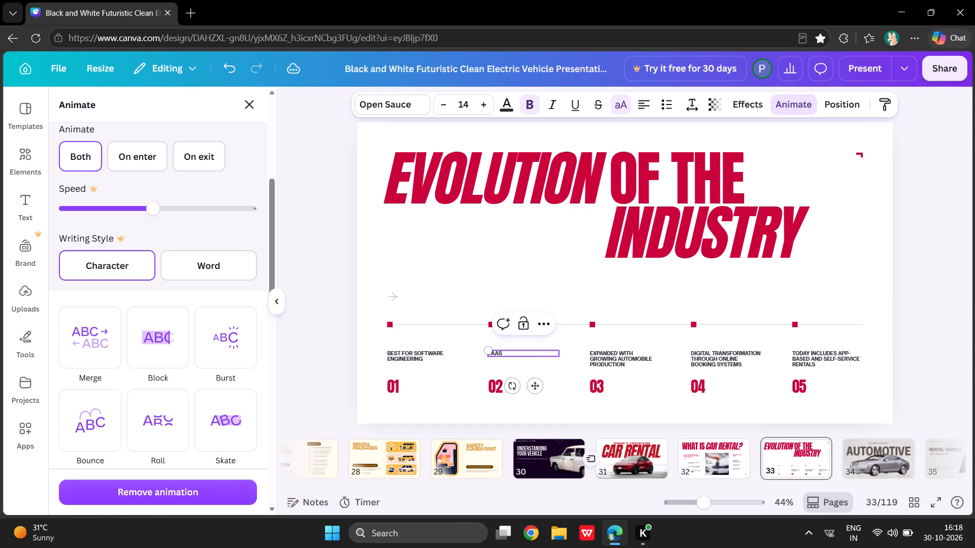
key("BackSpace")
key("BackSpace")
key("BackSpace")
key("BackSpace")
type("FAST AND EASY WA")
key("space")
type("TO BOOK")
key("space")
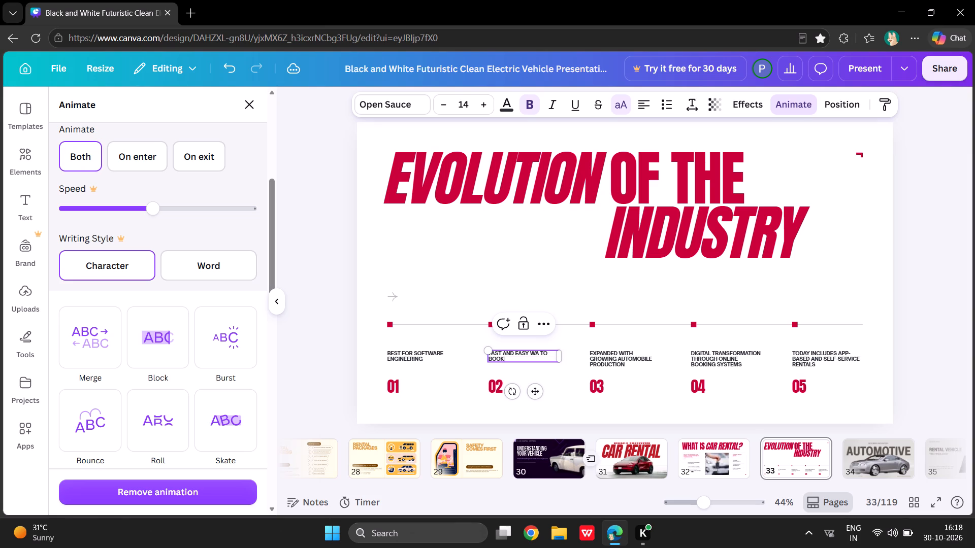
type("THE")
key("space")
type("CAR")
key("space")
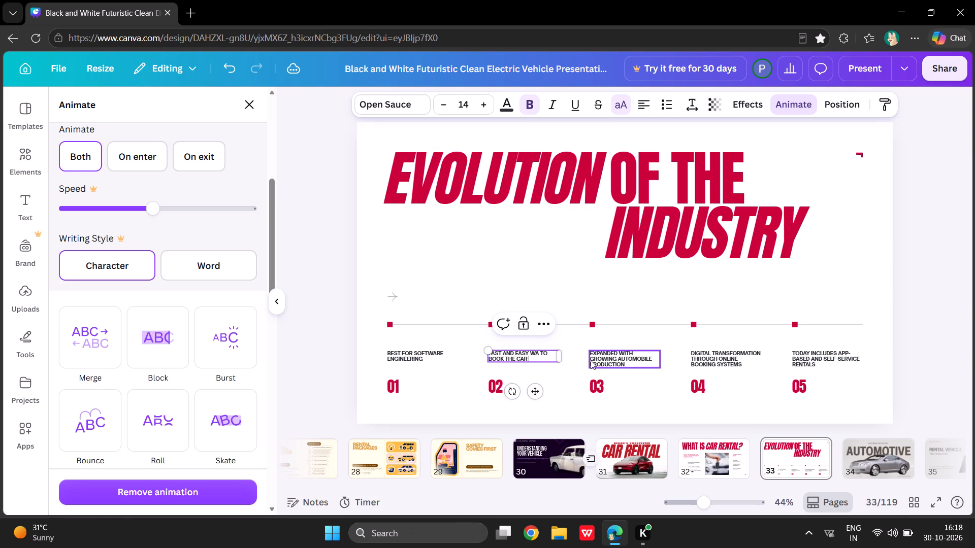
Replace the caption above timeline number 03 with "INDUSTRIAL O FTHE EVOLUTION".
left_click(591, 360)
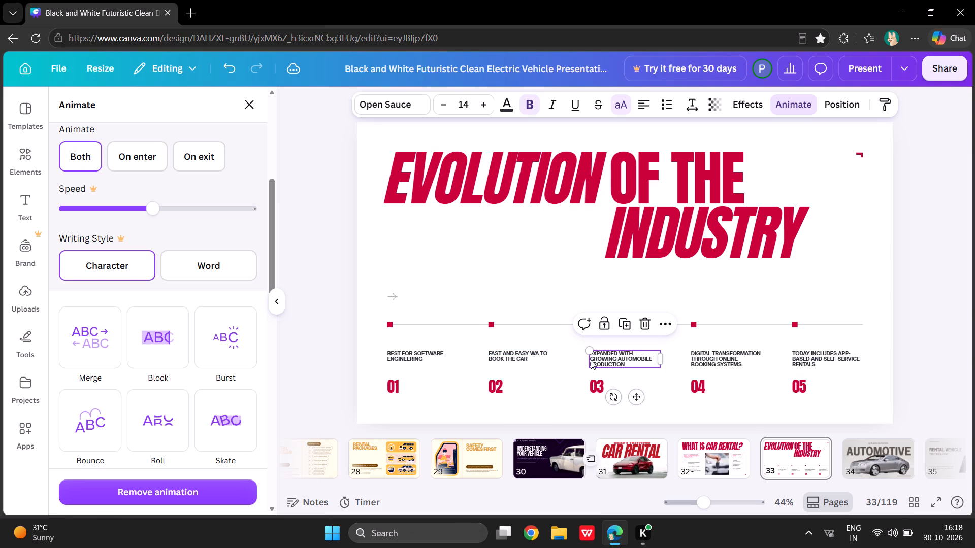
double_click(591, 360)
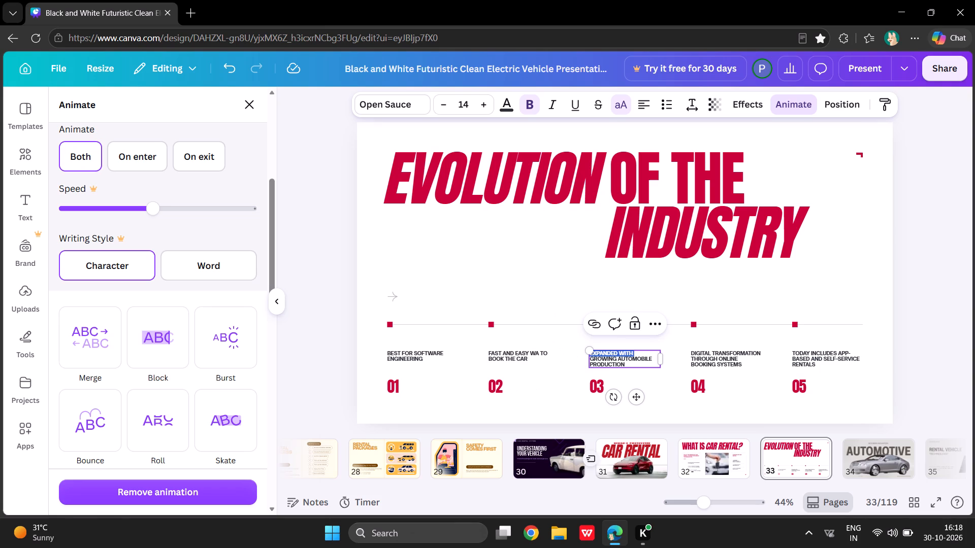
triple_click(606, 362)
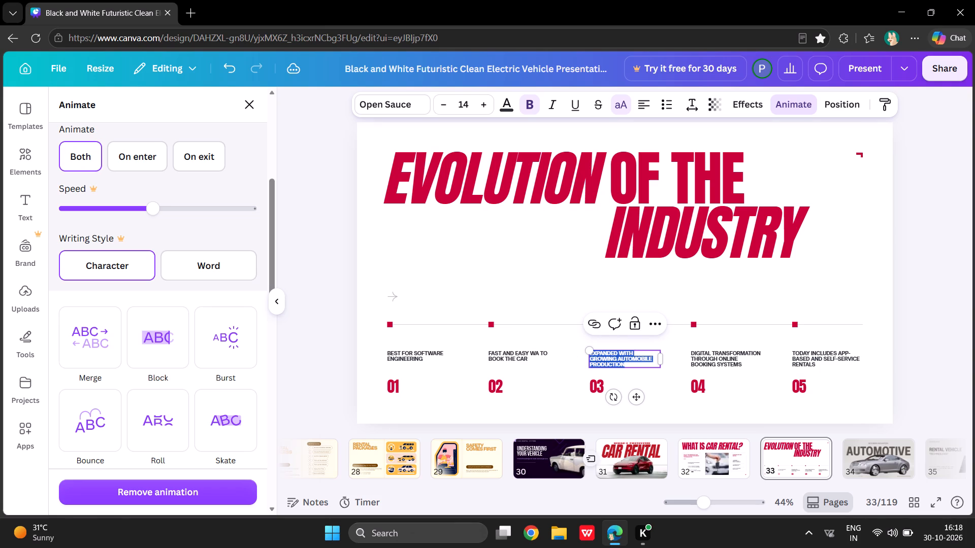
triple_click(606, 362)
key("BackSpace")
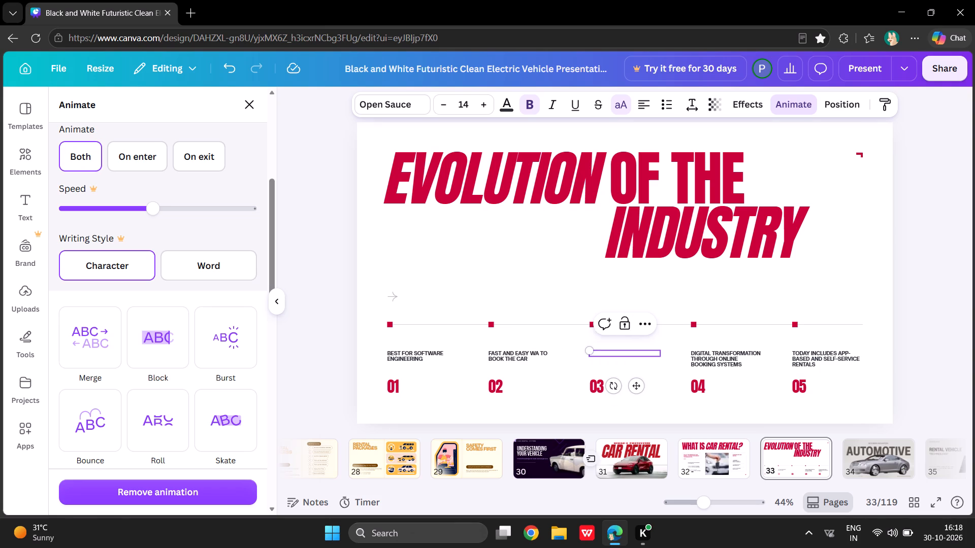
type("INDUSTRIAL")
key("space")
type("O FTHE EVOLUTION")
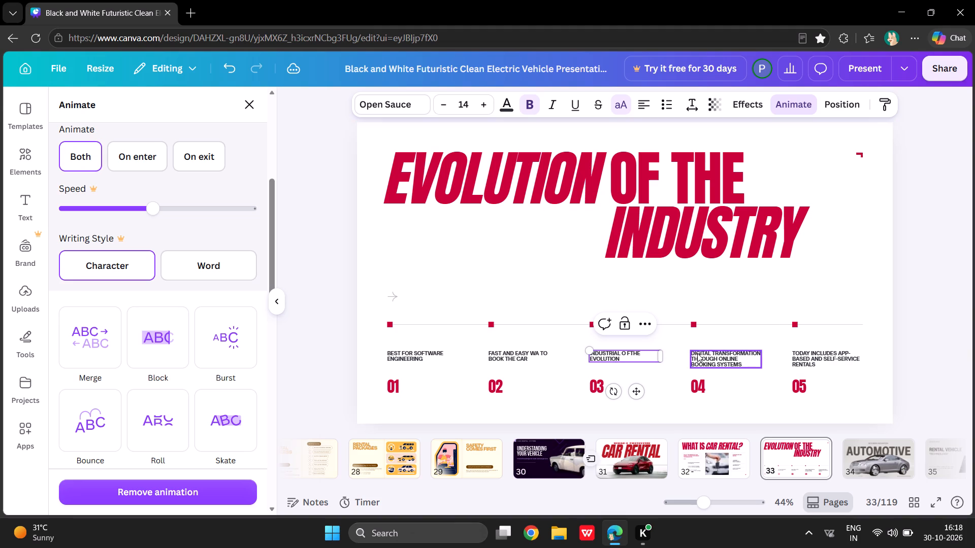
Replace the caption above timeline number 04 with "SIMPLE AND EASY TO BOOKING".
left_click(697, 353)
double_click(697, 353)
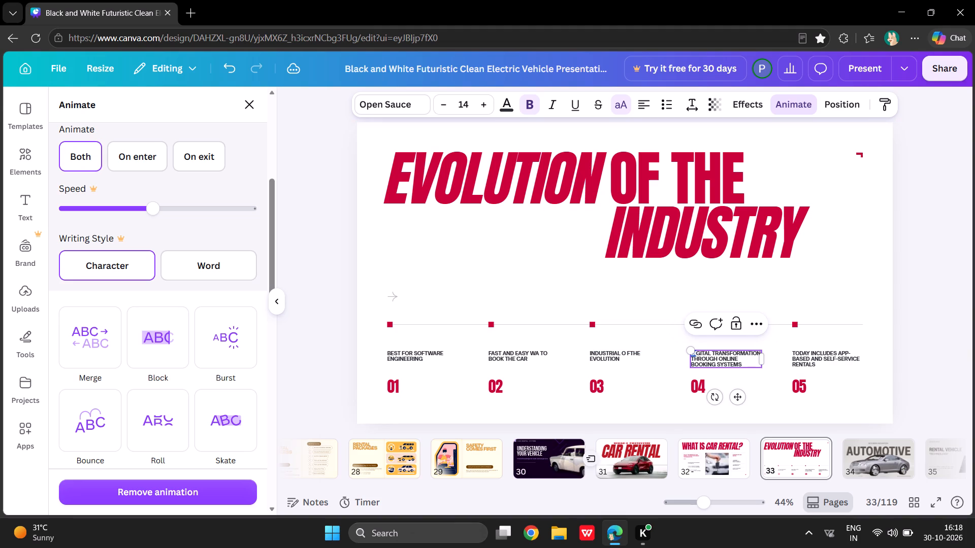
double_click(723, 362)
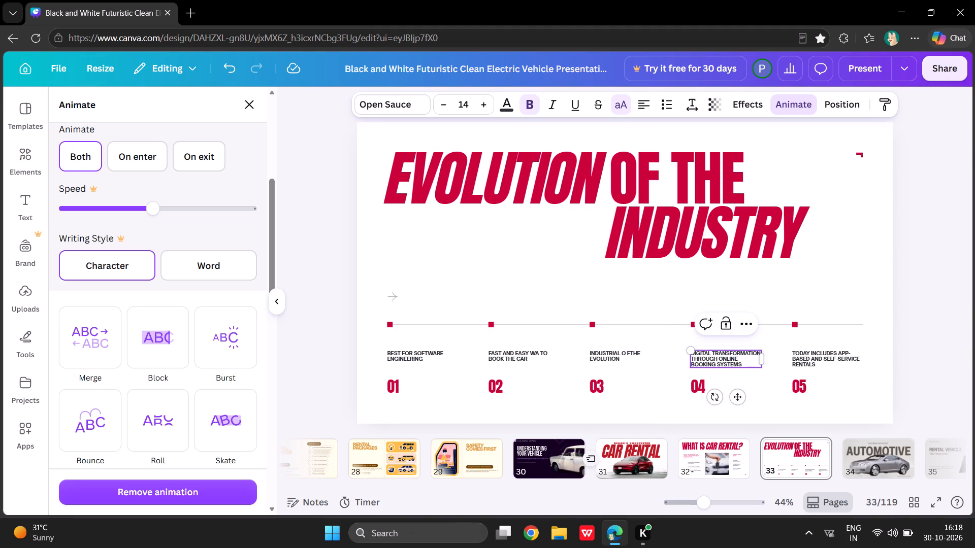
double_click(723, 362)
triple_click(723, 362)
left_click(723, 362)
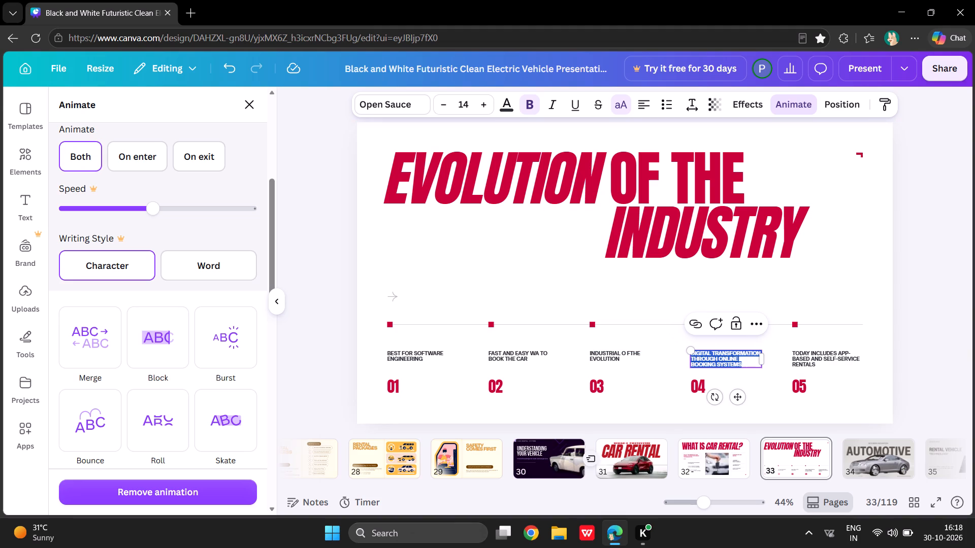
key("BackSpace")
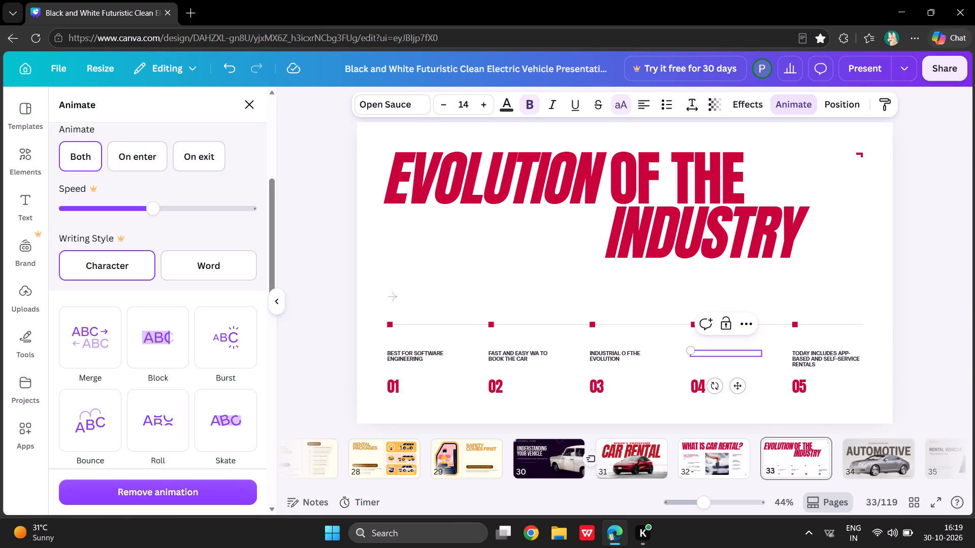
type("SIMPLE AND EASY TO B")
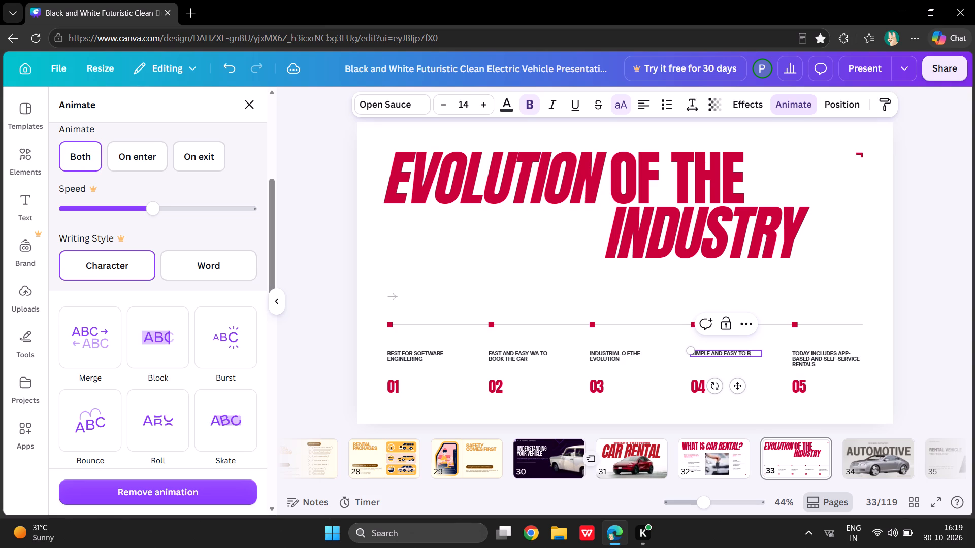
key("BackSpace")
type("BOOKING")
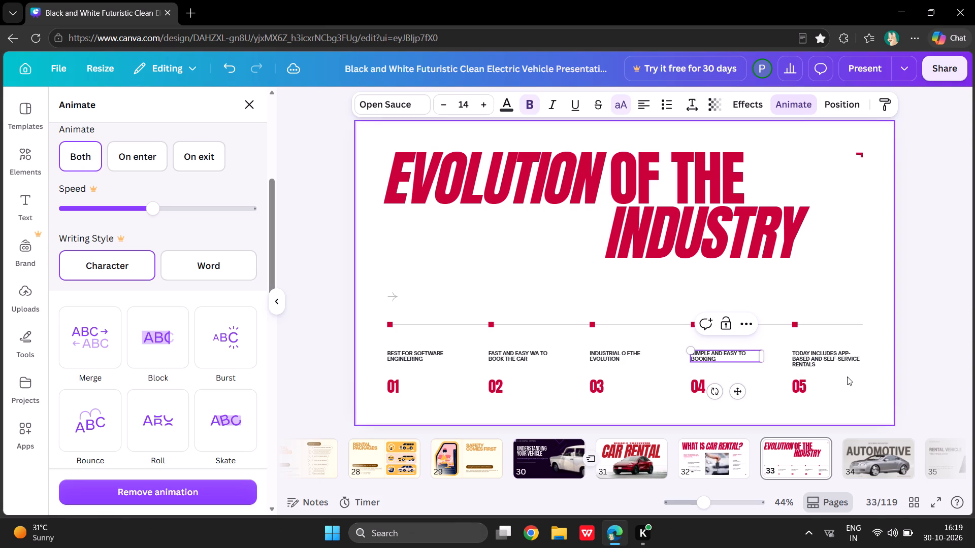
Replace the caption above timeline number 05 with "AUTOMOTIVE".
double_click(816, 354)
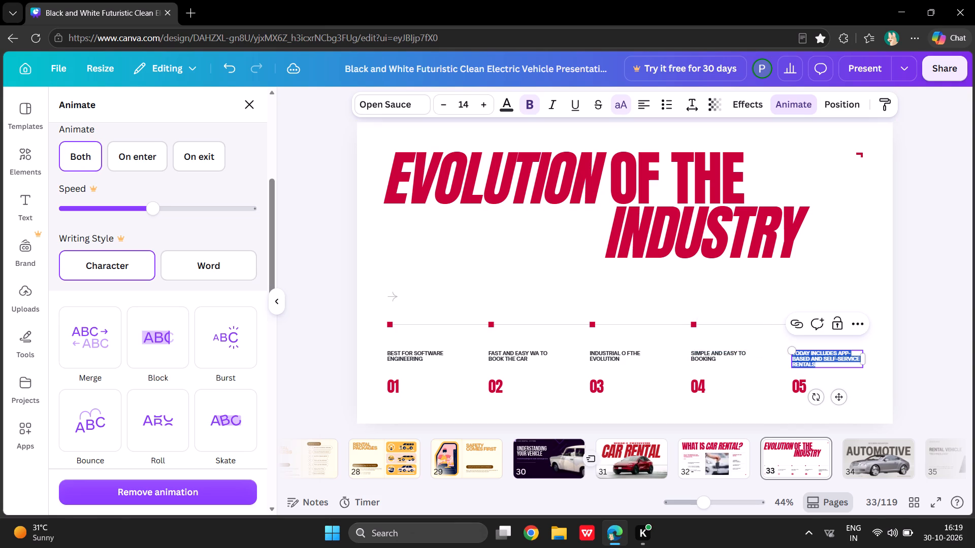
key("BackSpace")
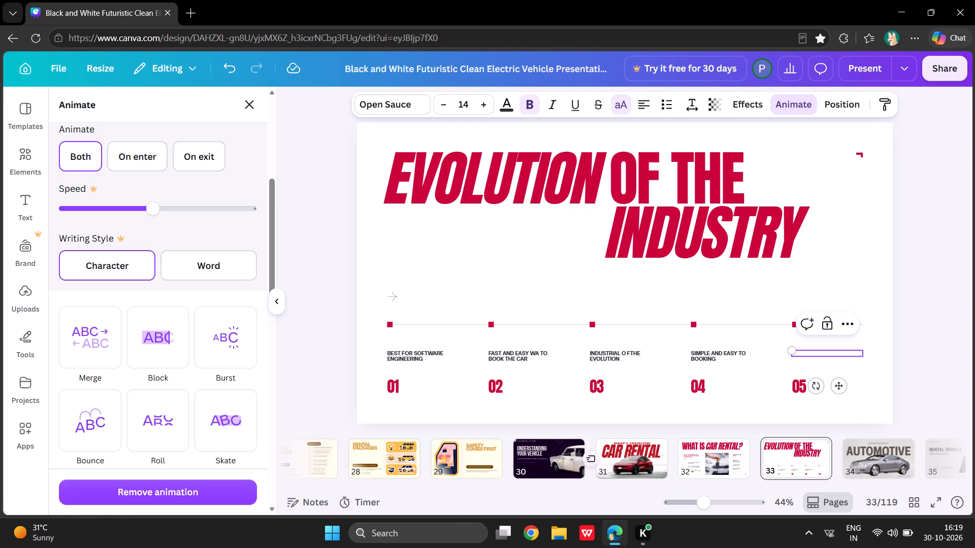
type("AUTO")
type("MOTI")
type("VE")
Complete the caption above timeline number 05 by adding "ENGINEERING SOFTWARE" after "AUTOMOTIVE".
key("space")
type("ENGINEERING SOF")
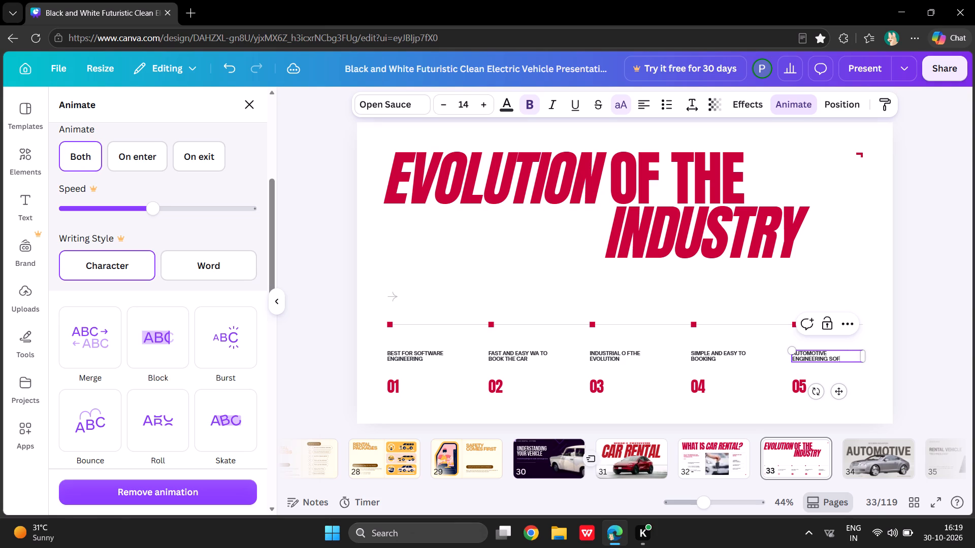
type("TWARE")
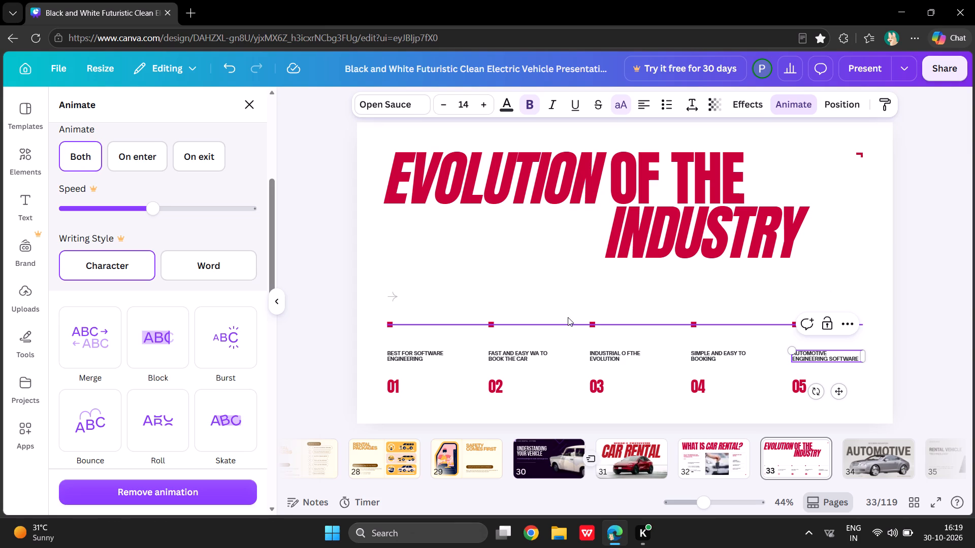
Add the Main Categories template page from the Red and Black Modern Car Rental Presentation as a new page.
left_click(250, 113)
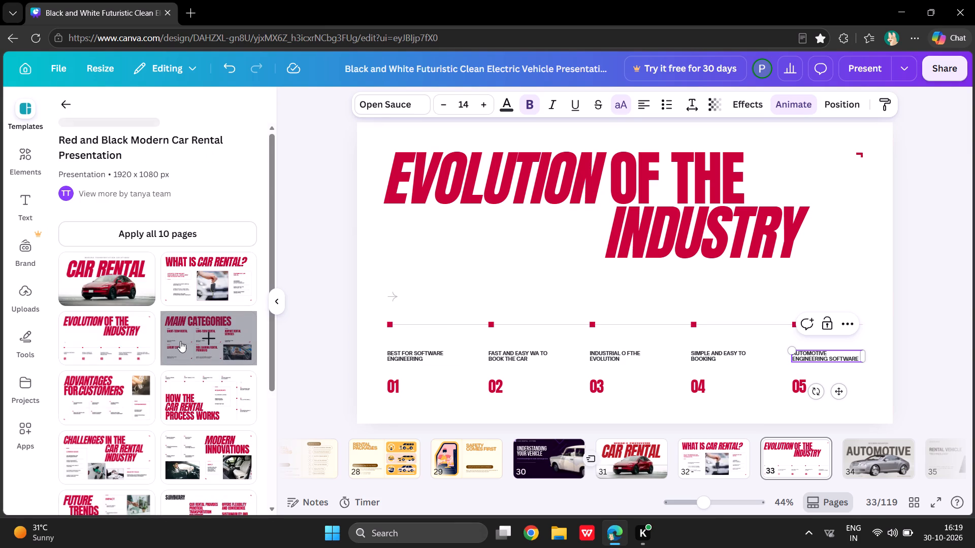
left_click(180, 341)
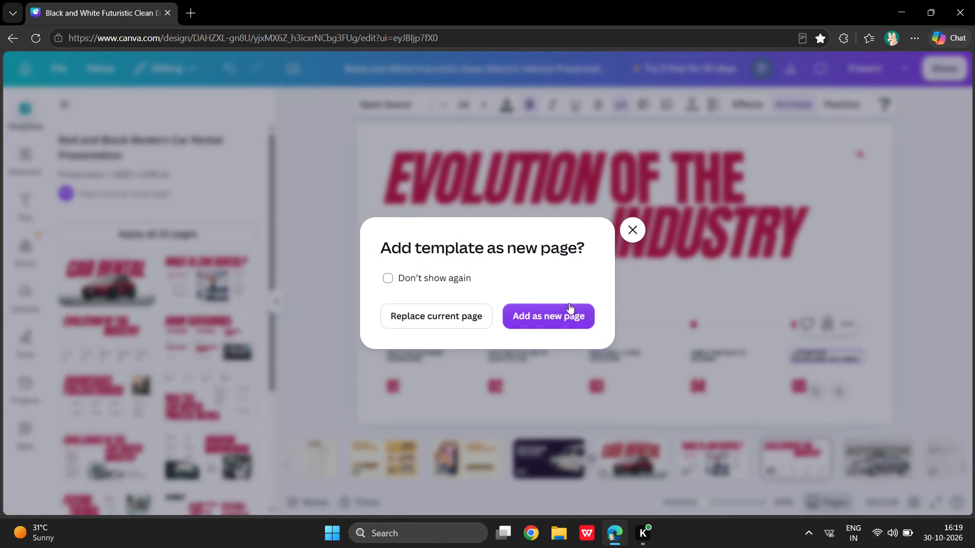
left_click(569, 315)
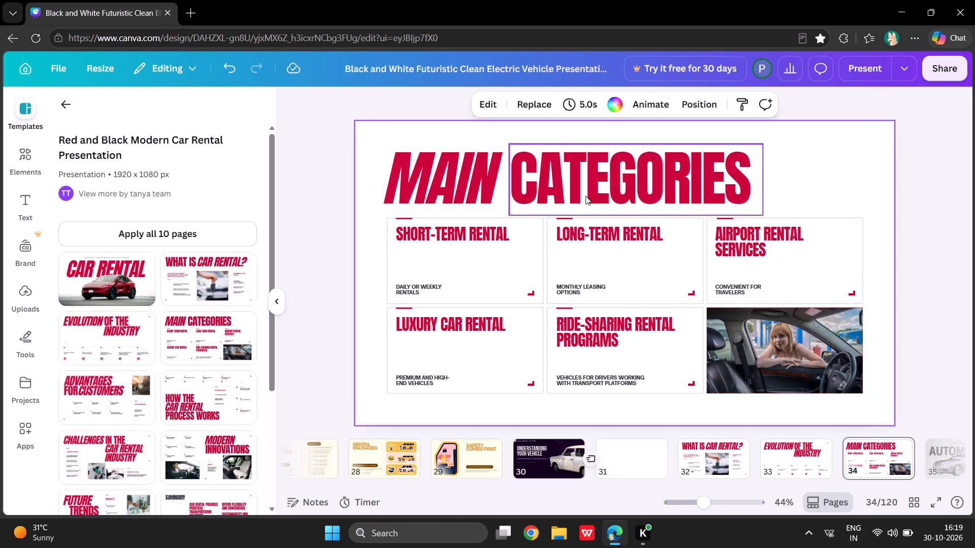
Shift the title word MAIN slightly closer to CATEGORIES.
left_click(407, 157)
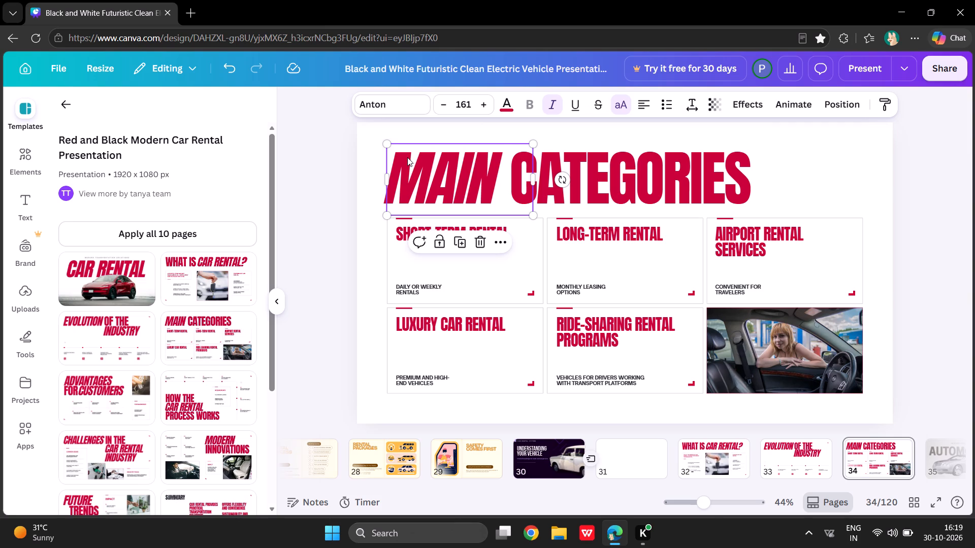
left_click(532, 180)
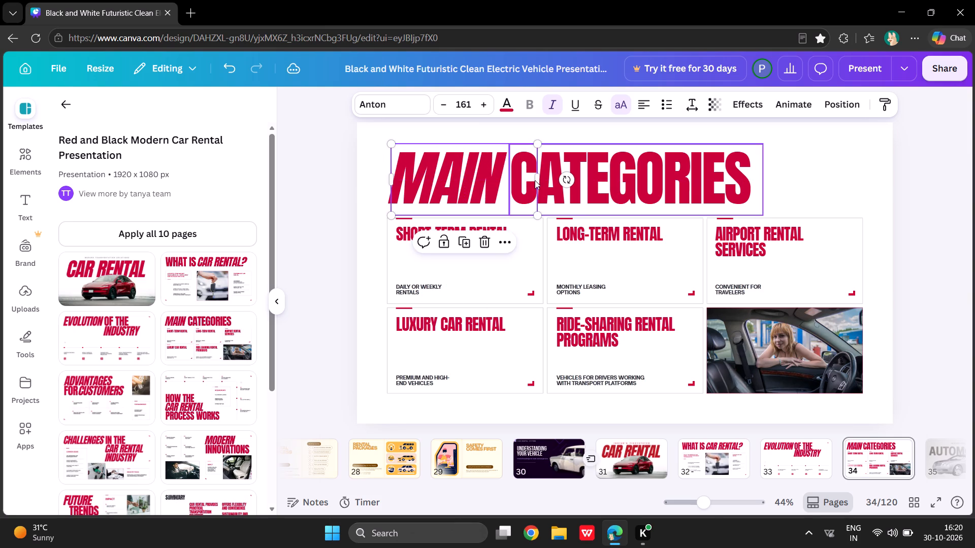
Apply the Burst text animation to both title words, MAIN and CATEGORIES.
left_click(437, 178)
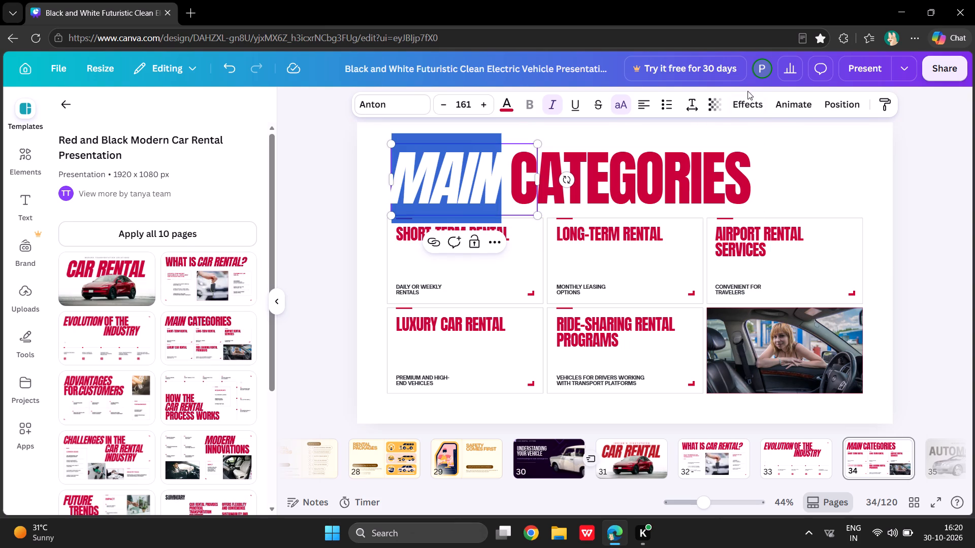
left_click(783, 99)
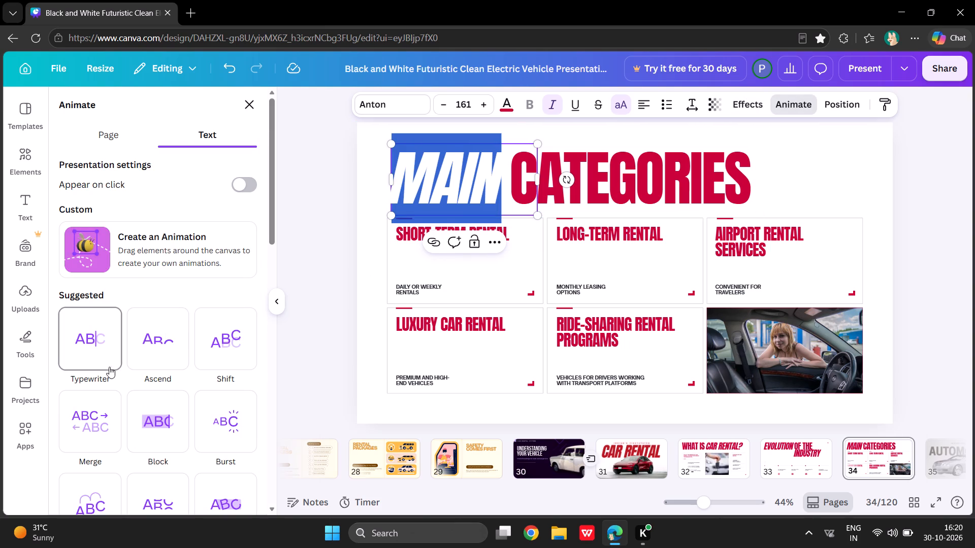
left_click(208, 425)
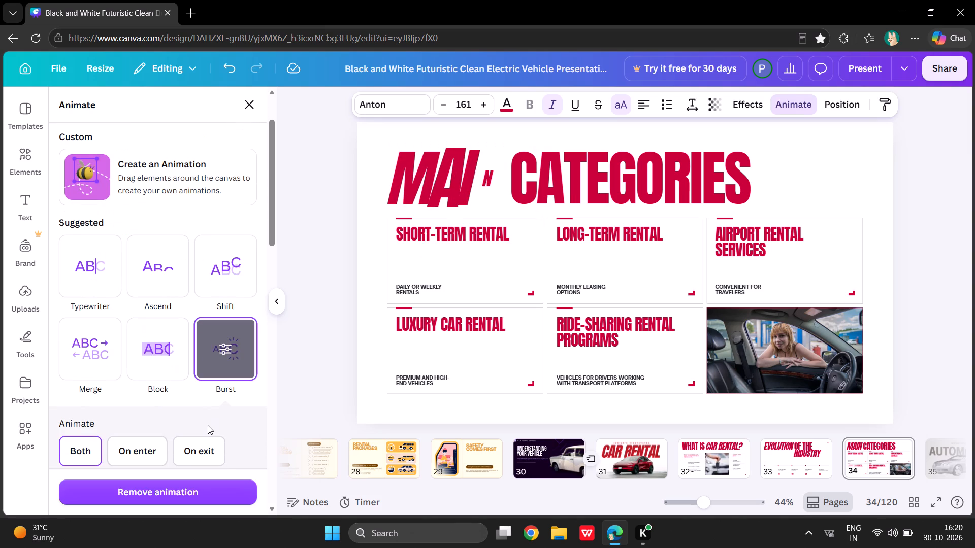
left_click(555, 186)
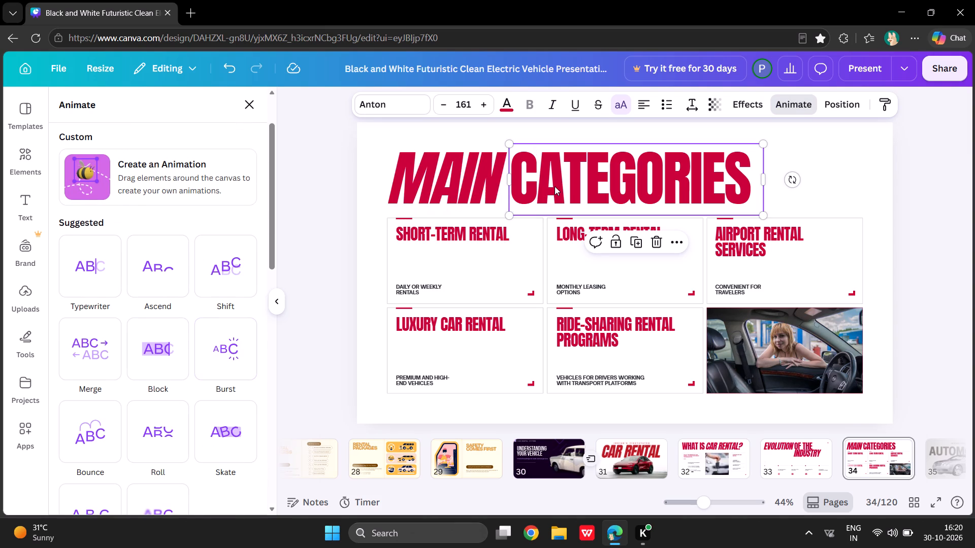
left_click(246, 354)
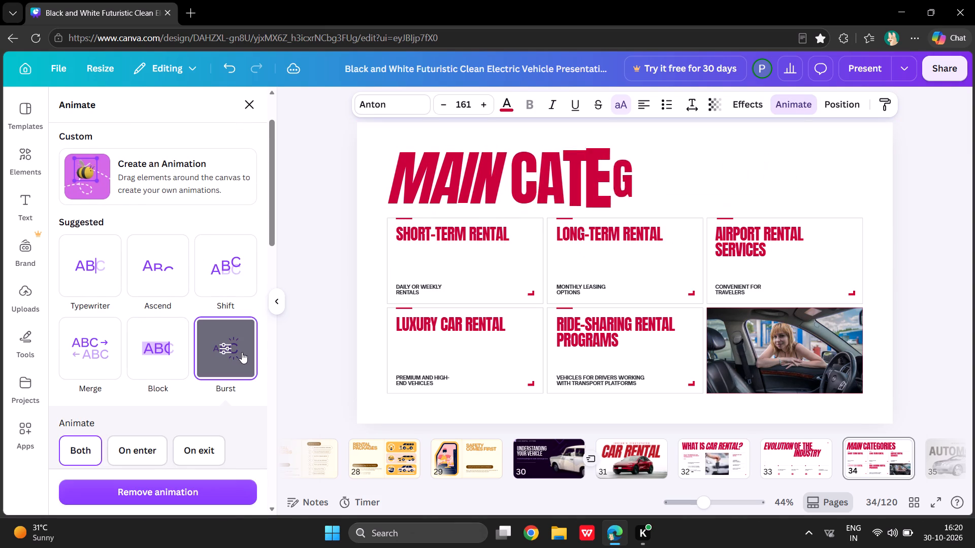
Apply the Clarify text animation to all five category headings, from SHORT-TERM RENTAL to RIDE-SHARING RENTAL PROGRAMS.
left_click(458, 244)
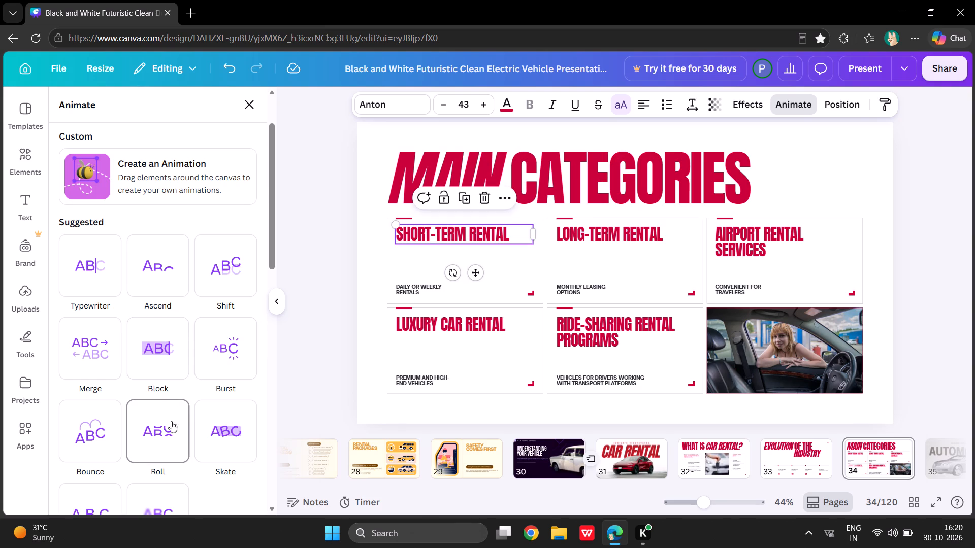
left_click(89, 428)
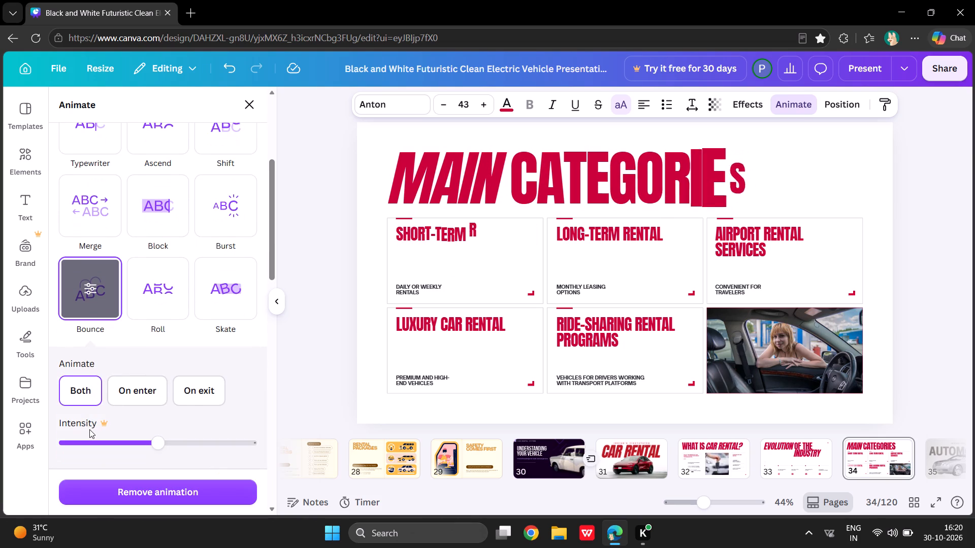
scroll(191, 328, "down", 3)
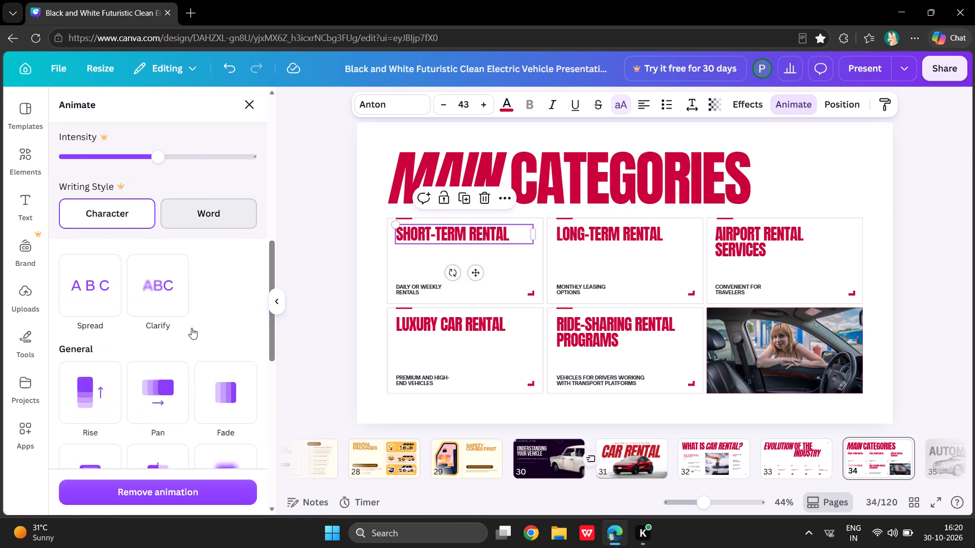
scroll(191, 328, "down", 1)
left_click(167, 230)
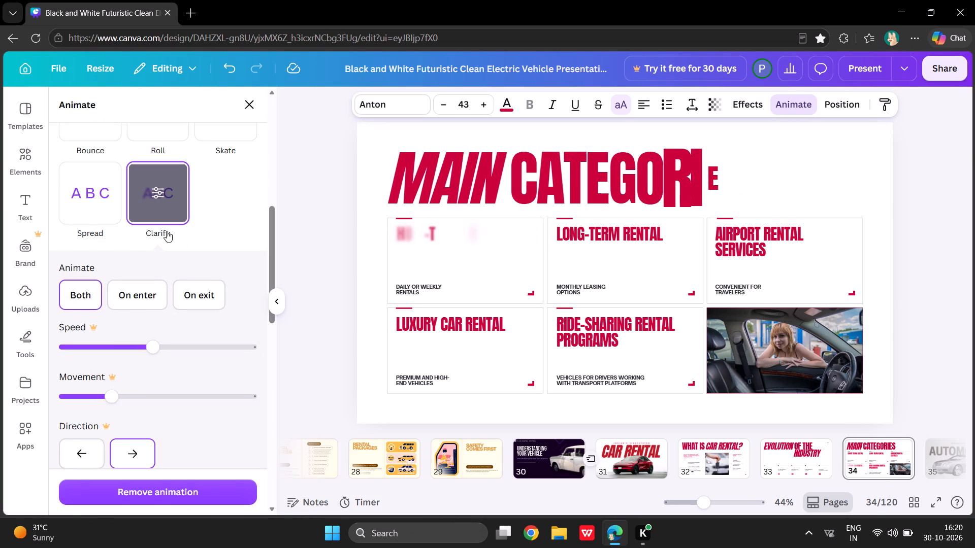
left_click(572, 233)
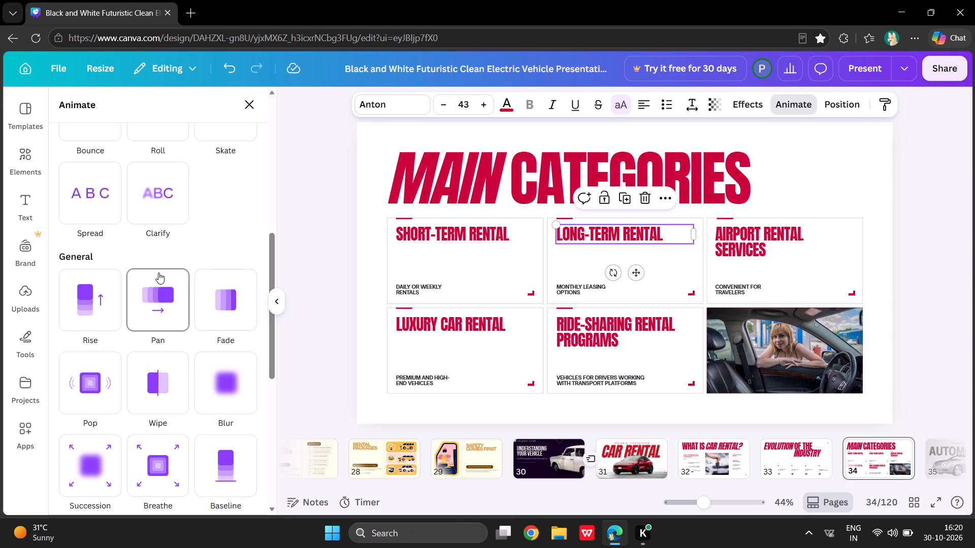
left_click(153, 195)
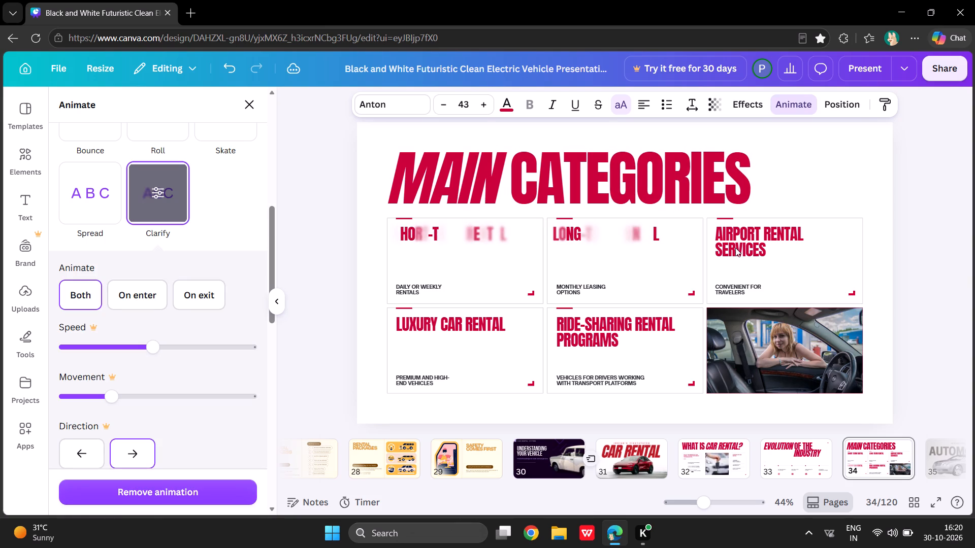
left_click(759, 241)
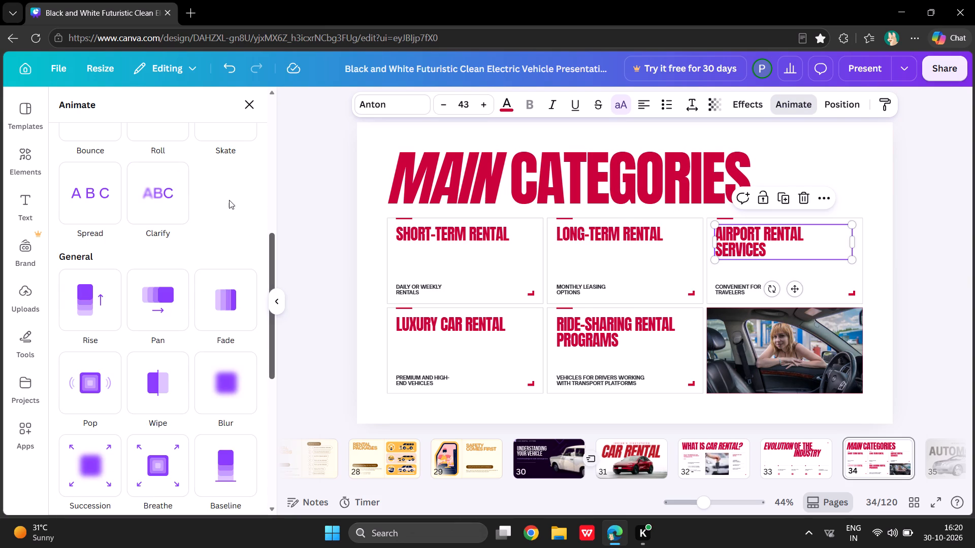
left_click(168, 204)
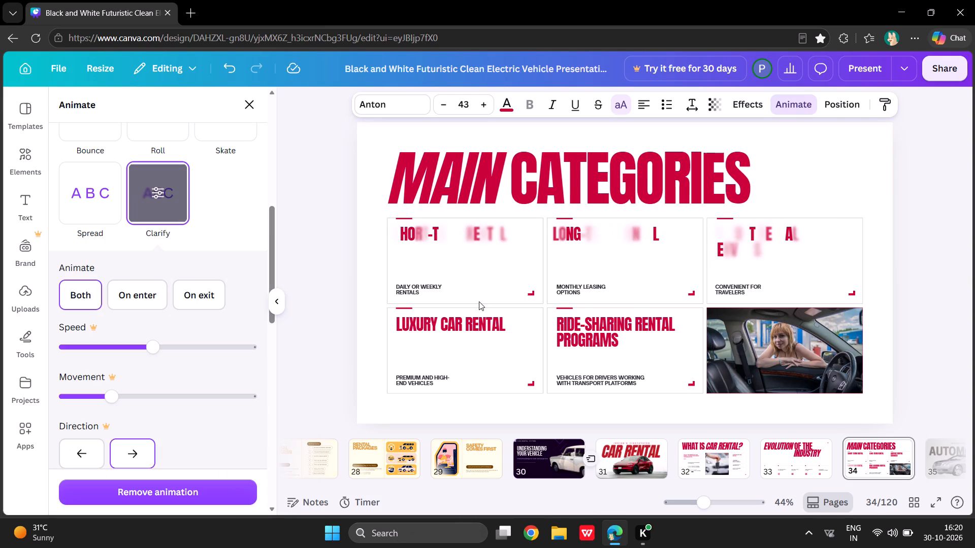
left_click(455, 322)
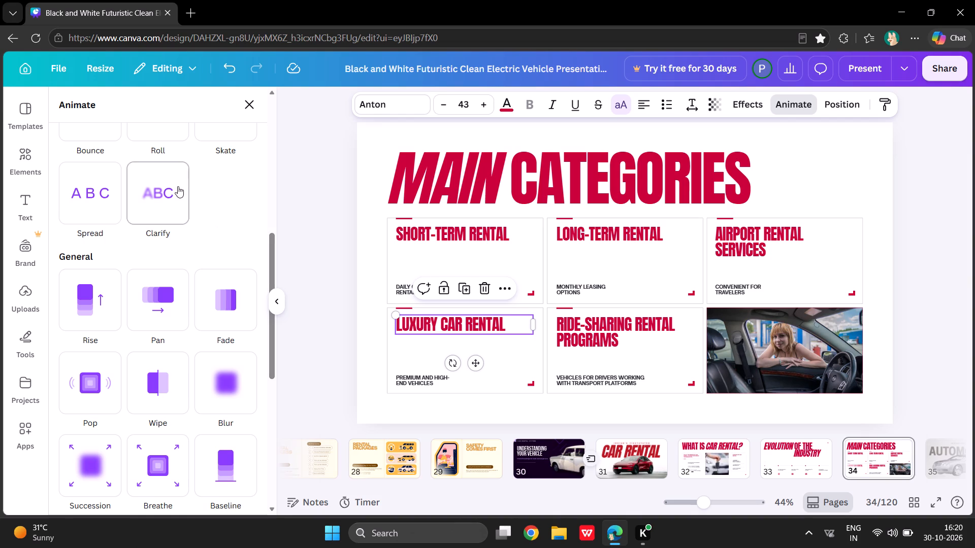
left_click(177, 186)
left_click(598, 332)
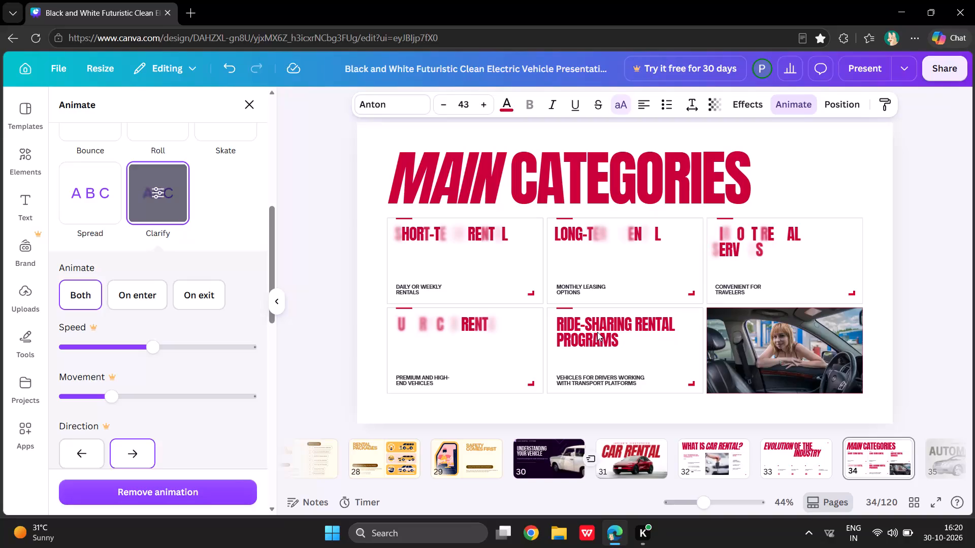
left_click(177, 185)
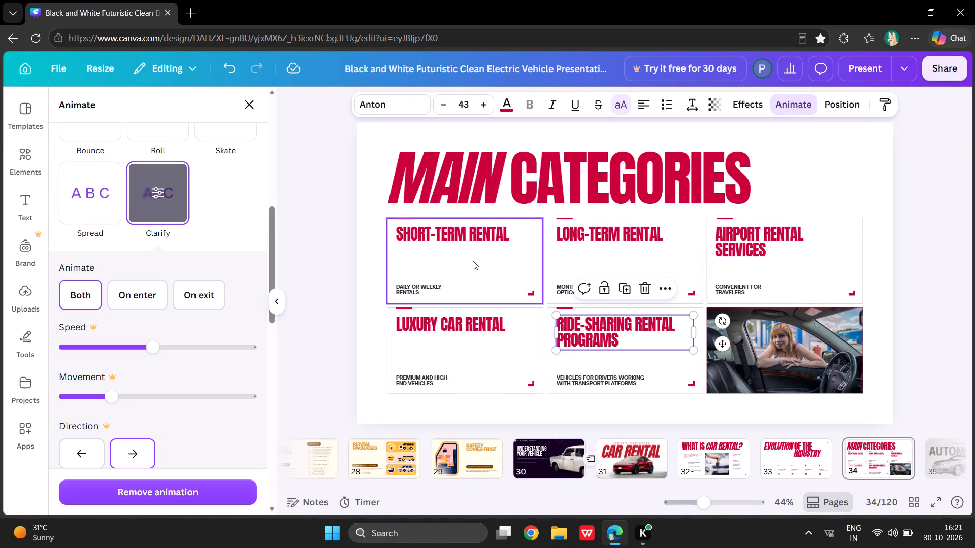
Replace the caption in the SHORT-TERM RENTAL card with "ONLY FOR 1 DAY SHORT TERMS RENTAL".
double_click(408, 291)
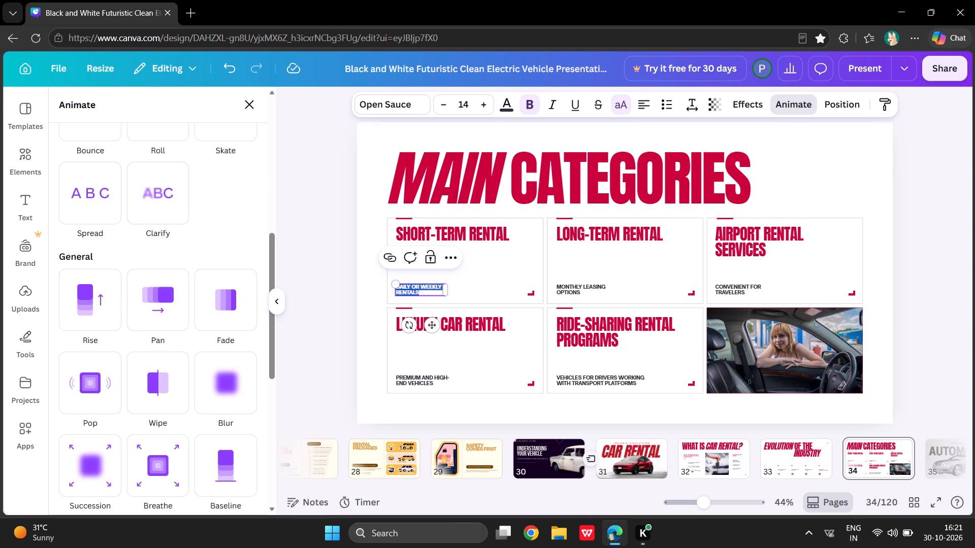
key("BackSpace")
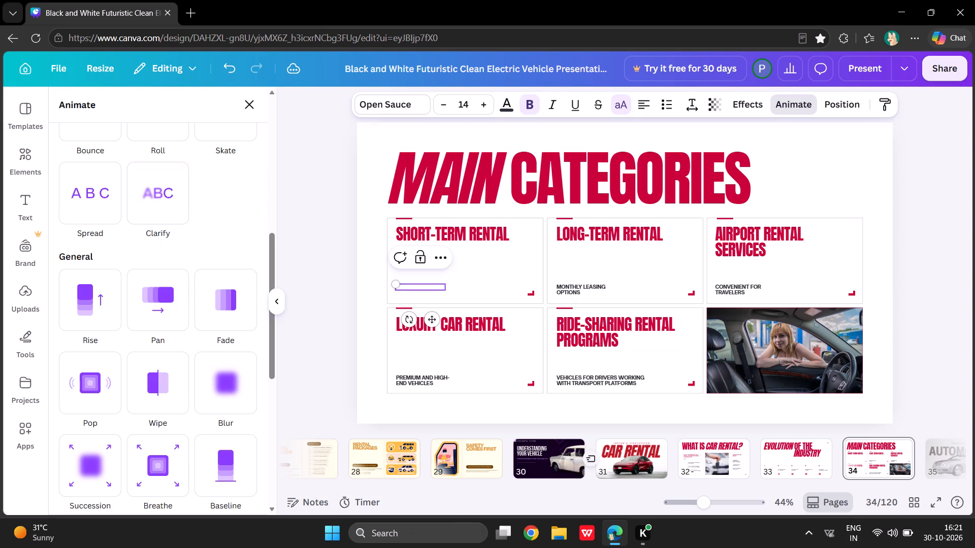
type("ONLY FOR")
key("space")
key("i")
key("BackSpace")
type("1")
key("space")
type("DAY")
key("space")
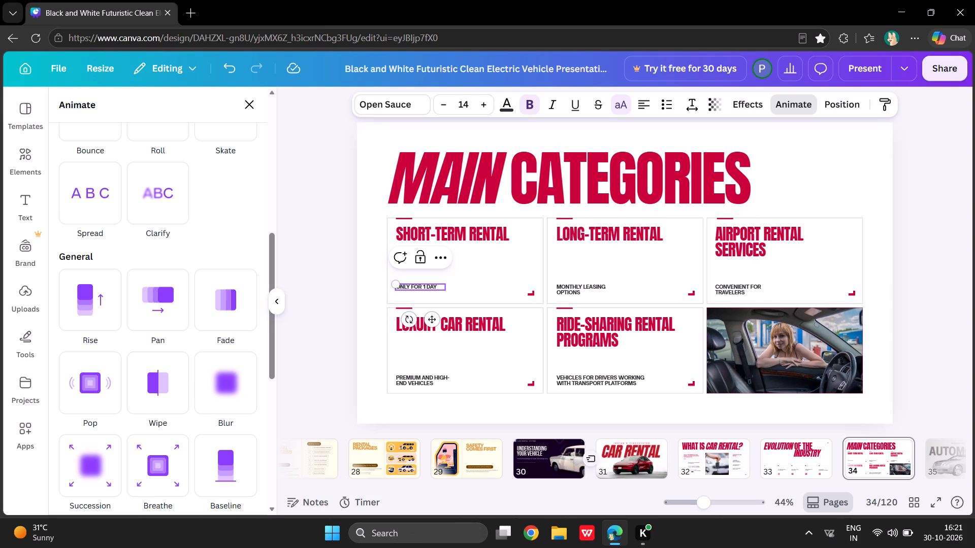
type("SHORT TERMS")
key("space")
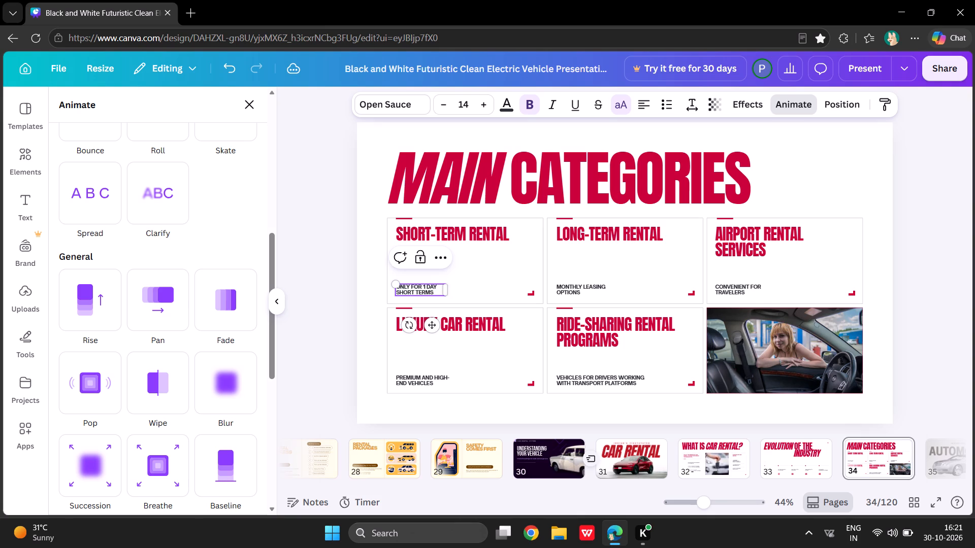
type("RENTAL")
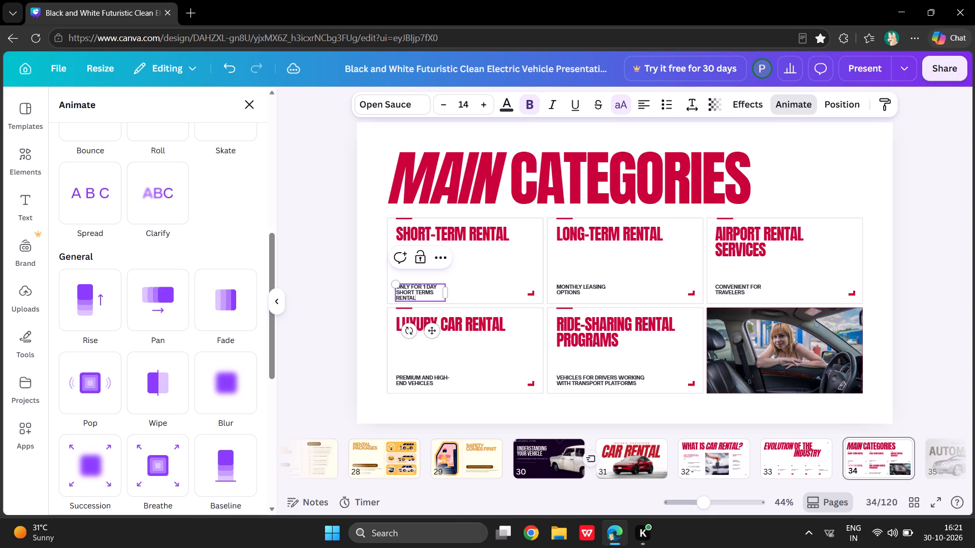
key("space")
Replace the caption in the LONG-TERM RENTAL card with "YOU CAN TAKE THE CAR FOR 4-5 DAYS".
double_click(578, 283)
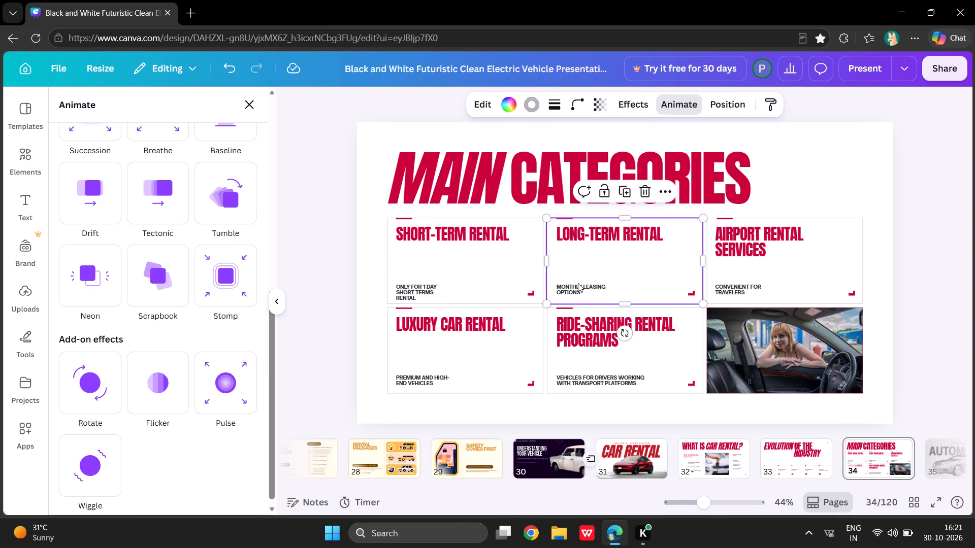
double_click(574, 294)
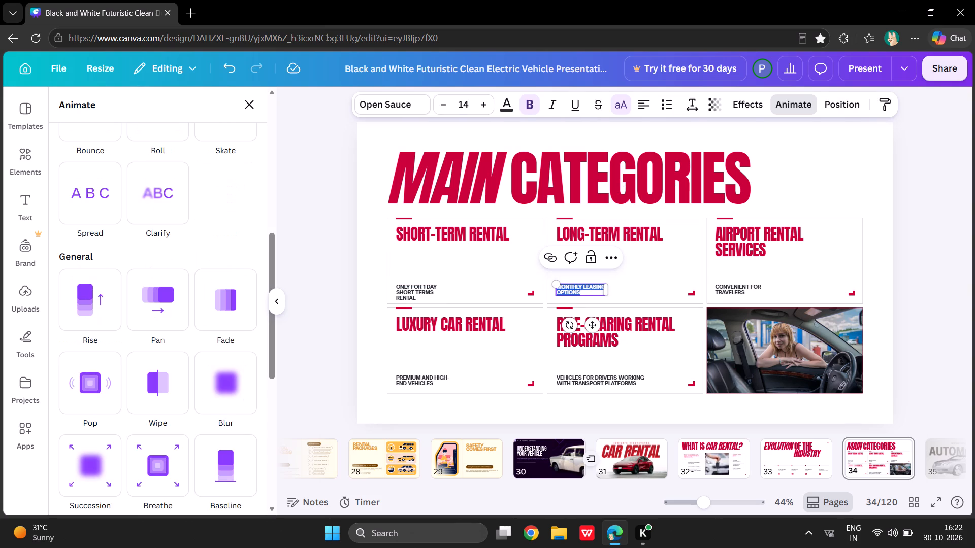
key("BackSpace")
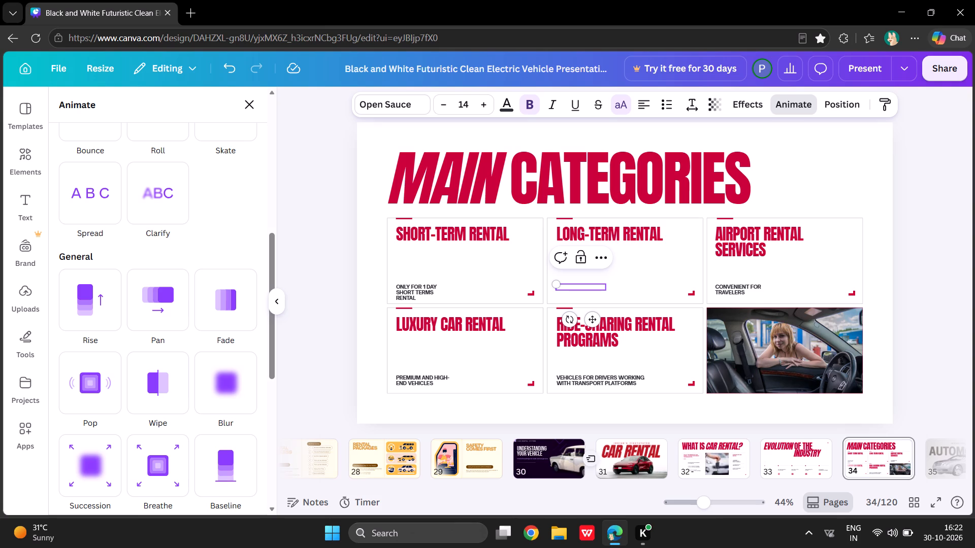
key("y")
type("OU CAN")
key("space")
type("TAKE")
key("space")
type("THE CAR")
key("space")
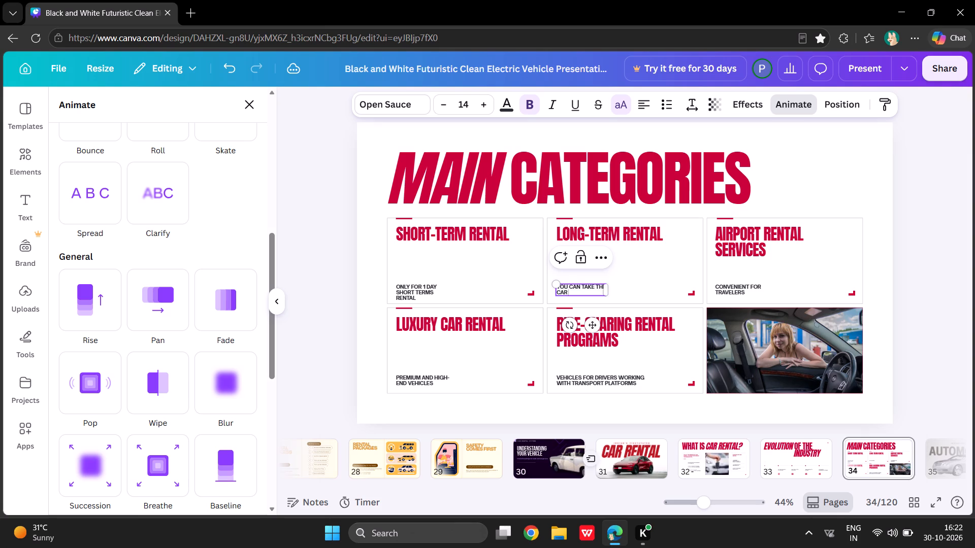
type("FOR")
key("space")
key("4")
type("-5")
key("space")
type("DAYS")
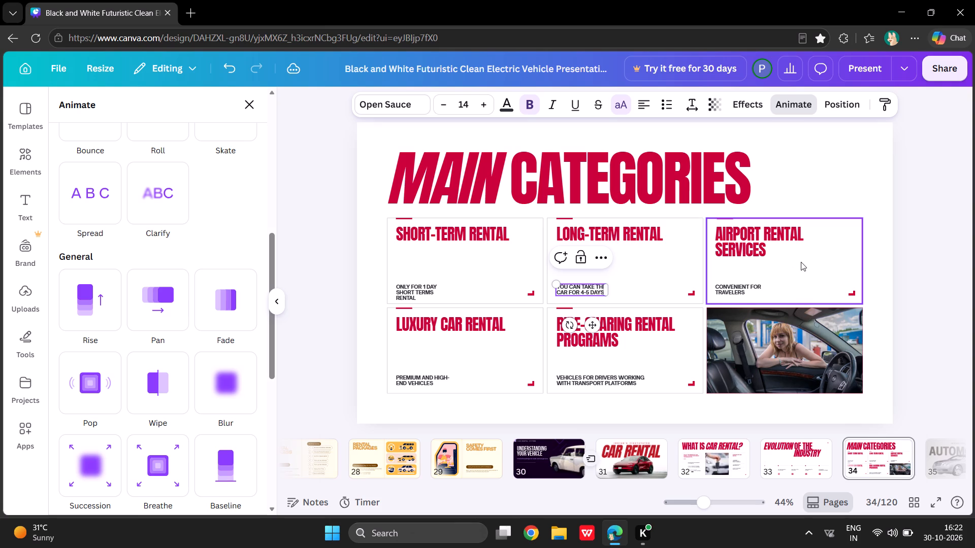
Replace the caption in the AIRPORT RENTAL SERVICES card with "IT CHARGE HIGH CHAGRED FROM THE CUSTOMER".
left_click(734, 279)
left_click(733, 289)
double_click(733, 289)
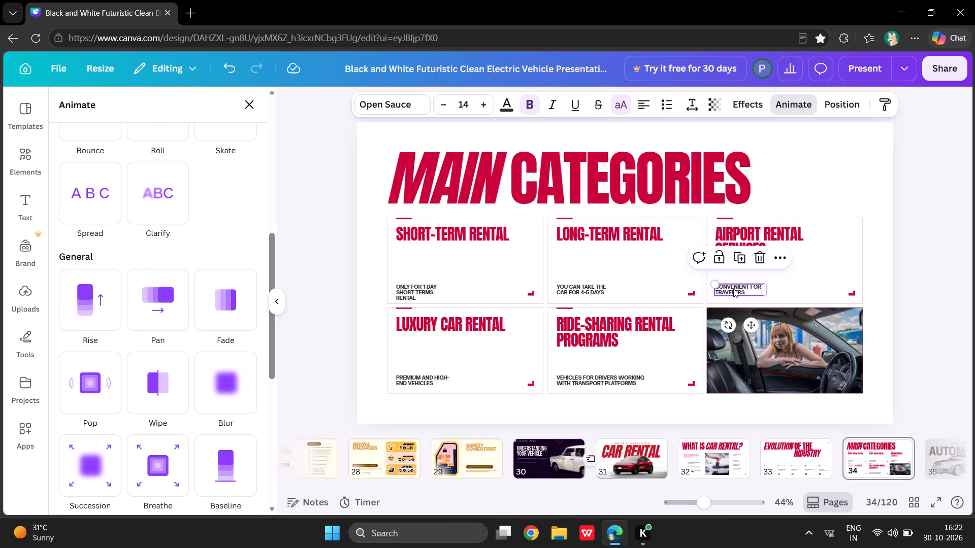
double_click(733, 289)
double_click(733, 289)
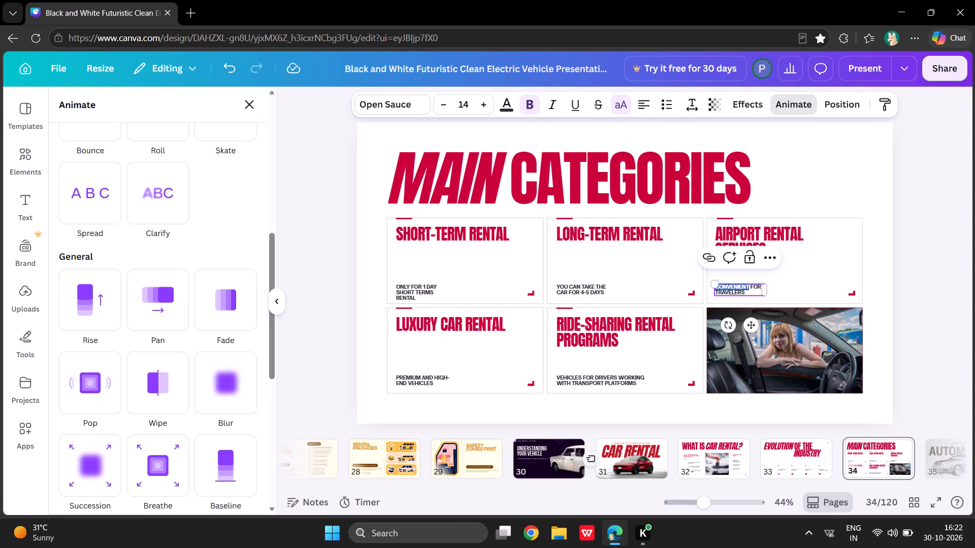
double_click(733, 289)
double_click(733, 289)
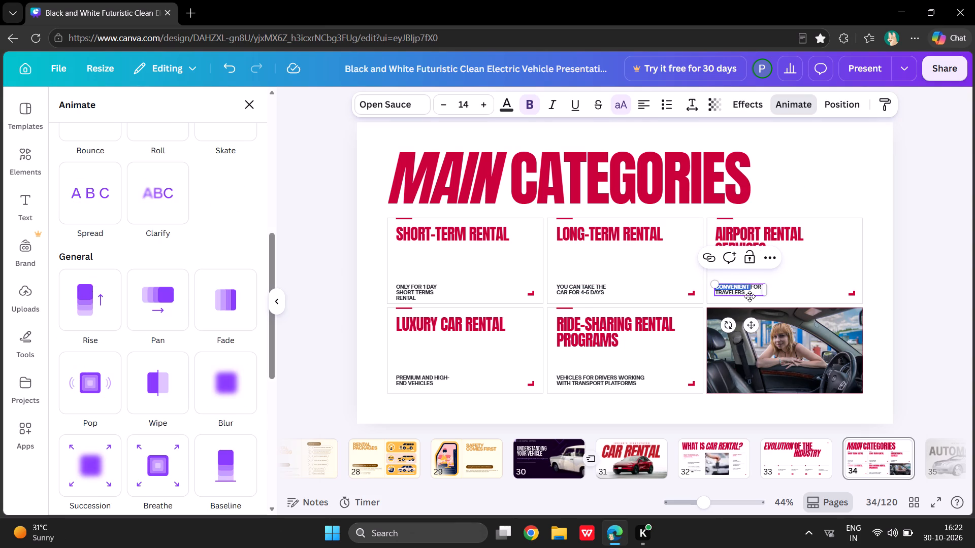
triple_click(747, 293)
key("BackSpace")
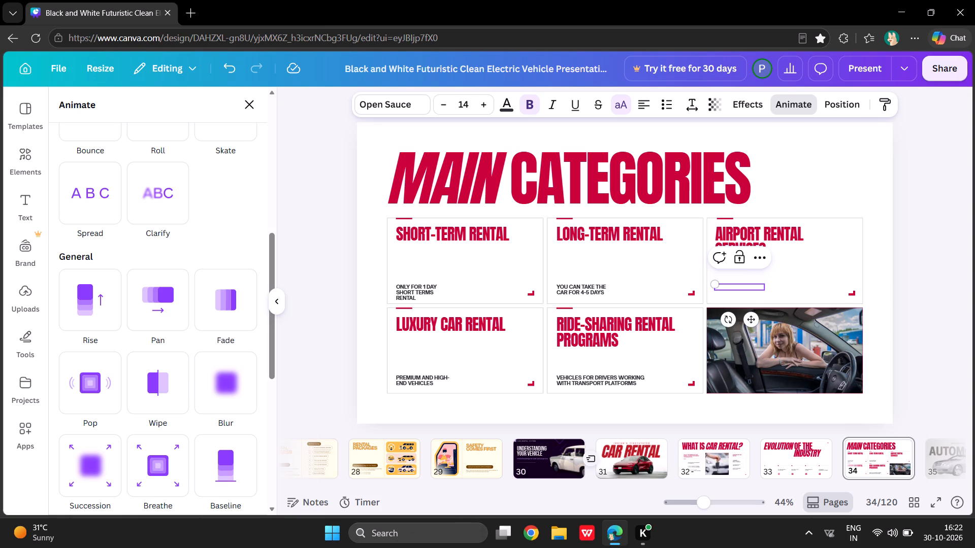
key("s")
key("BackSpace")
type("IT CHARGE HIGH")
key("space")
type("CHAGRED FROM THE")
key("space")
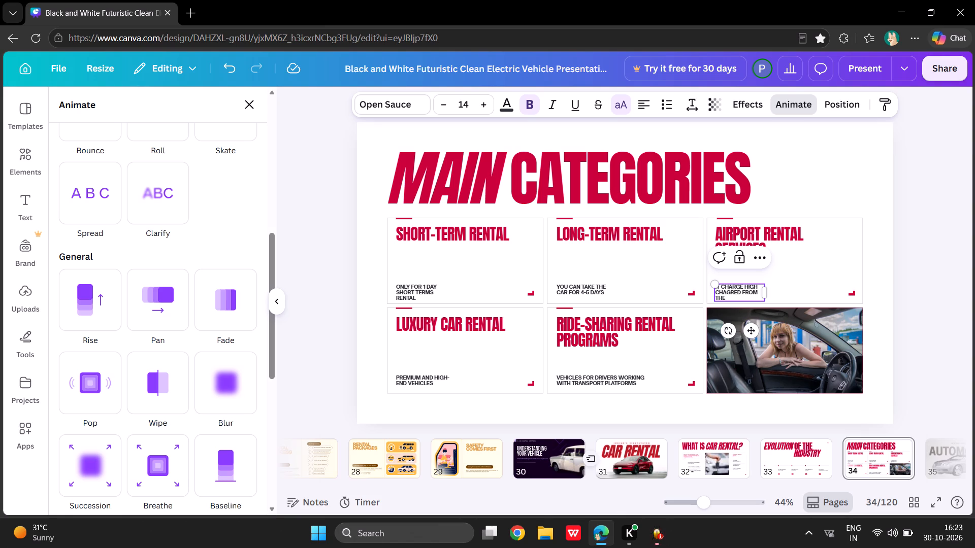
type("CUSTOMER")
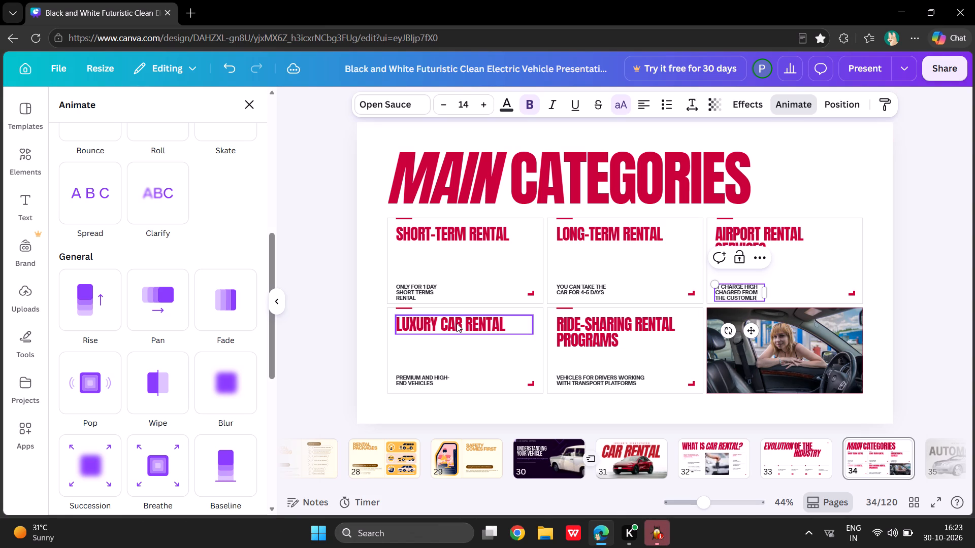
Replace the caption in the LUXURY CAR RENTAL card with "IT CHARGES UPTO 2000 TO UPTO 8000 PER HR".
triple_click(425, 375)
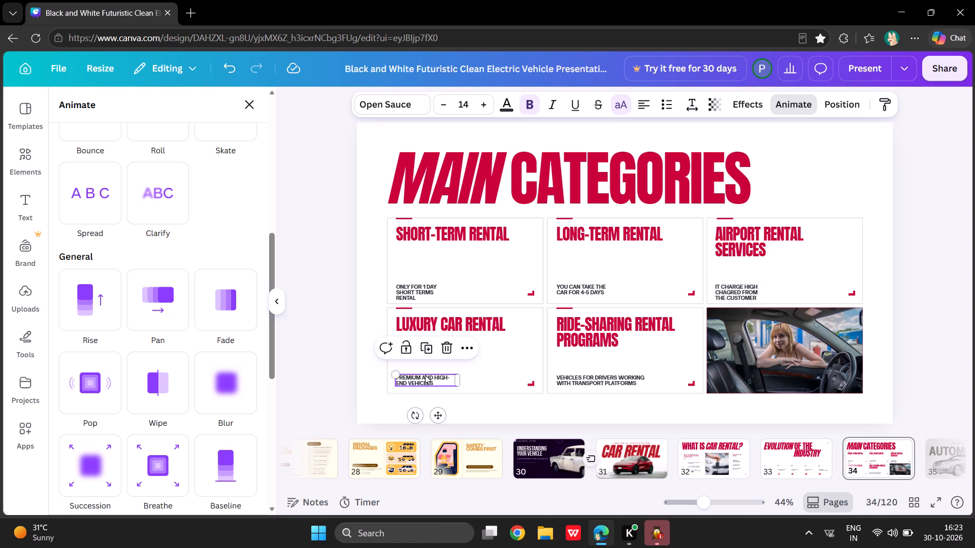
left_click(425, 375)
double_click(425, 375)
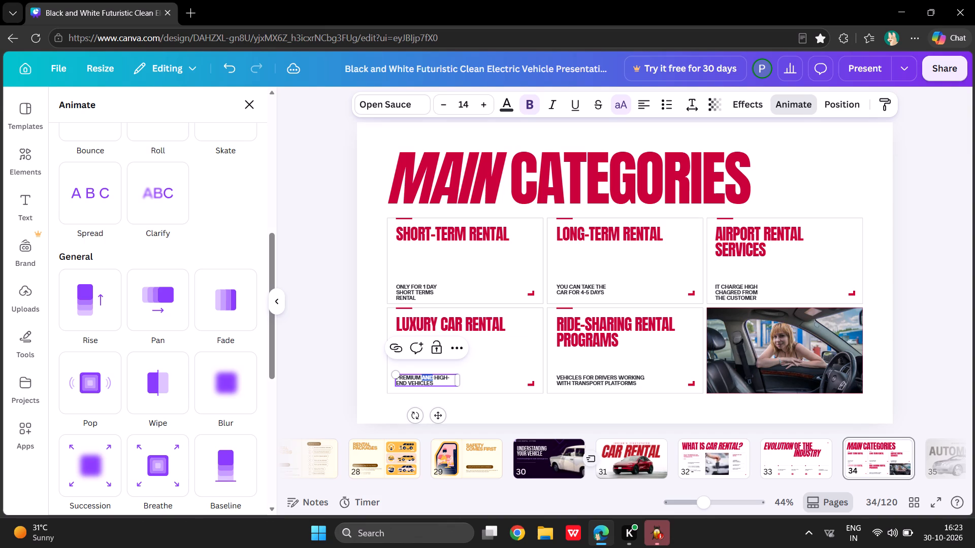
double_click(425, 375)
triple_click(425, 375)
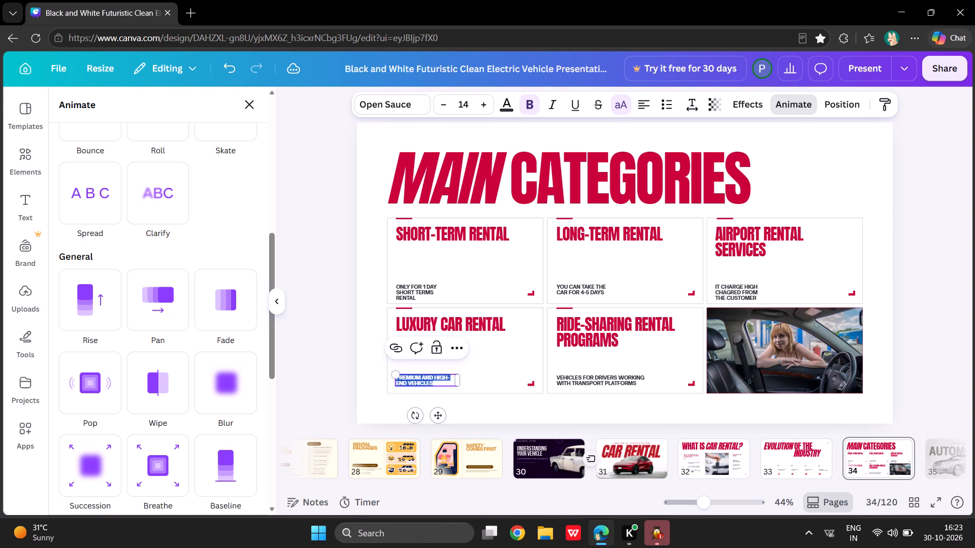
key("BackSpace")
type("TI")
key("BackSpace")
key("BackSpace")
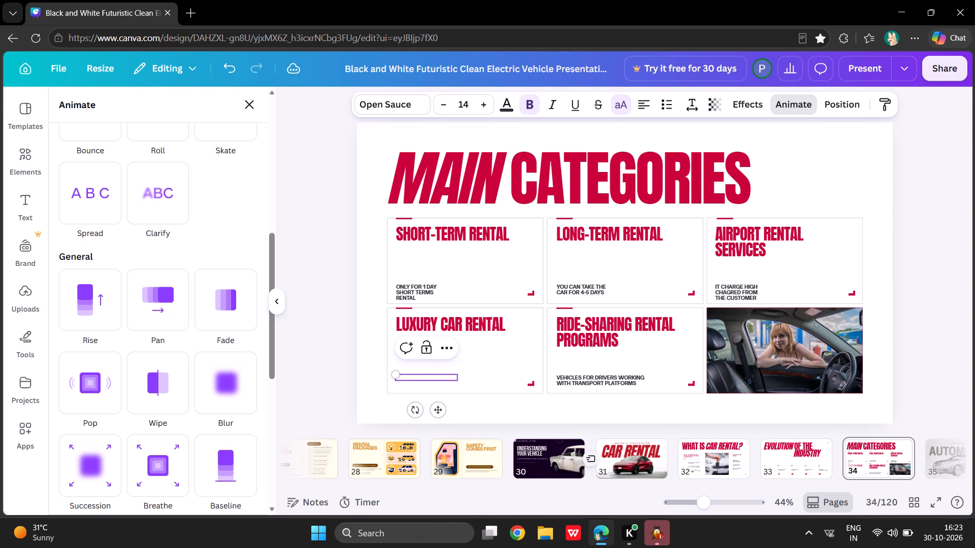
type("IT CHARGES UPTO")
key("space")
key("2")
type("000")
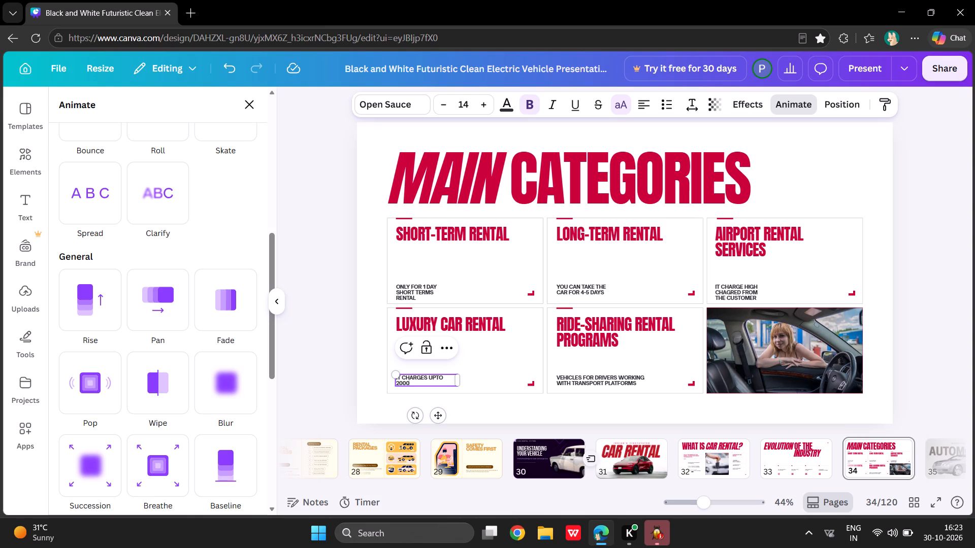
key("space")
type("TO UPTO")
key("space")
type("8000")
key("space")
type("PER HR")
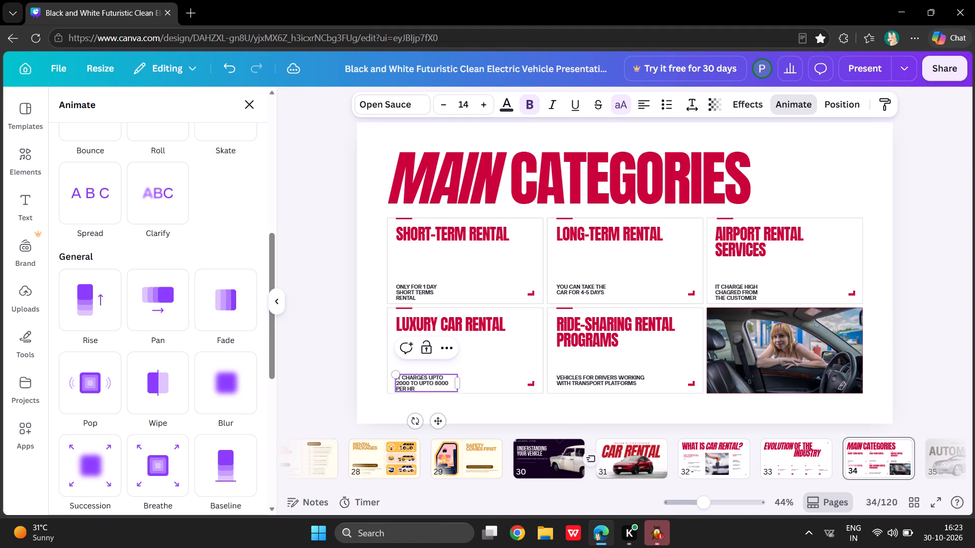
Replace the caption in the RIDE-SHARING RENTAL PROGRAMS card with "IT SHARE THE CAR FOR TAKING ATLEAST 3-4 PERSONS".
double_click(608, 374)
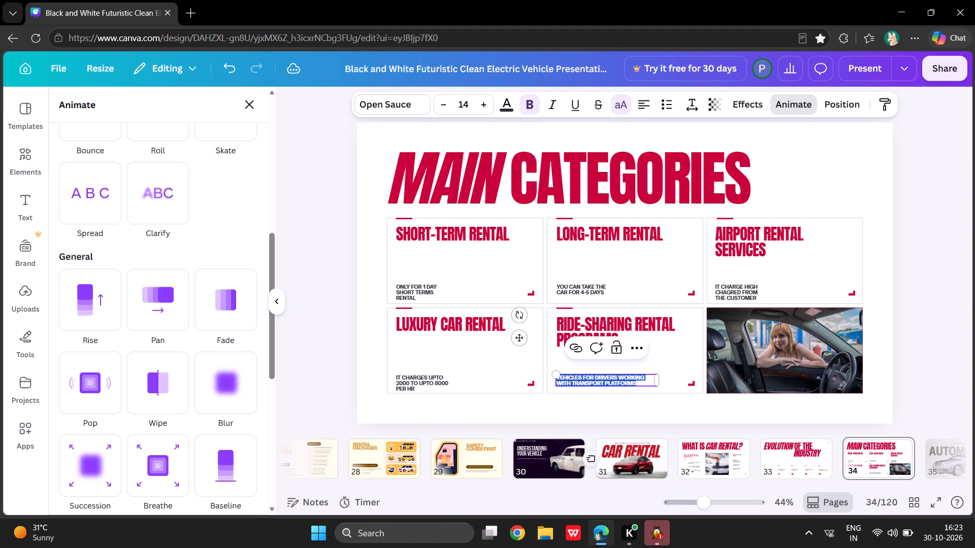
key("BackSpace")
type("IT SHARE THE CAR")
key("space")
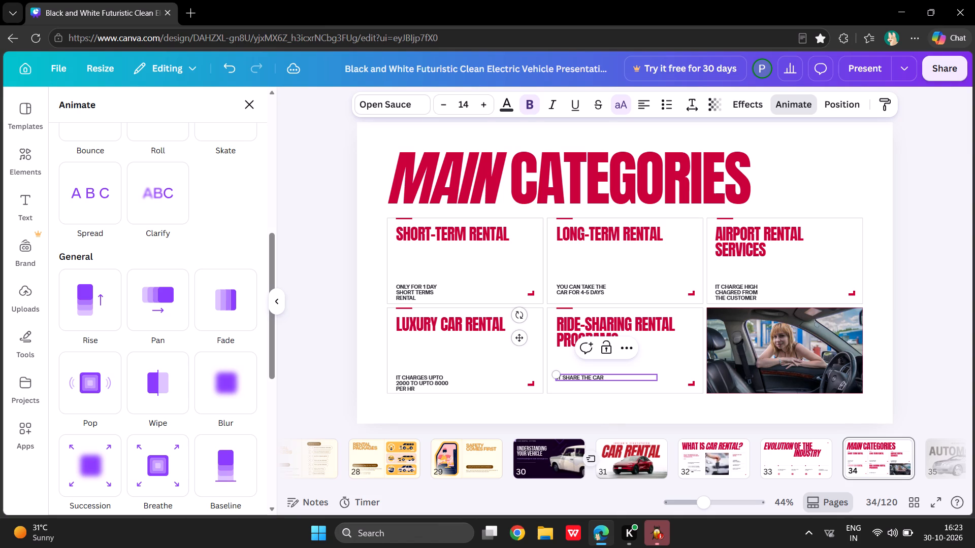
type("FOR")
key("space")
type("TAKING ATLEAST")
key("space")
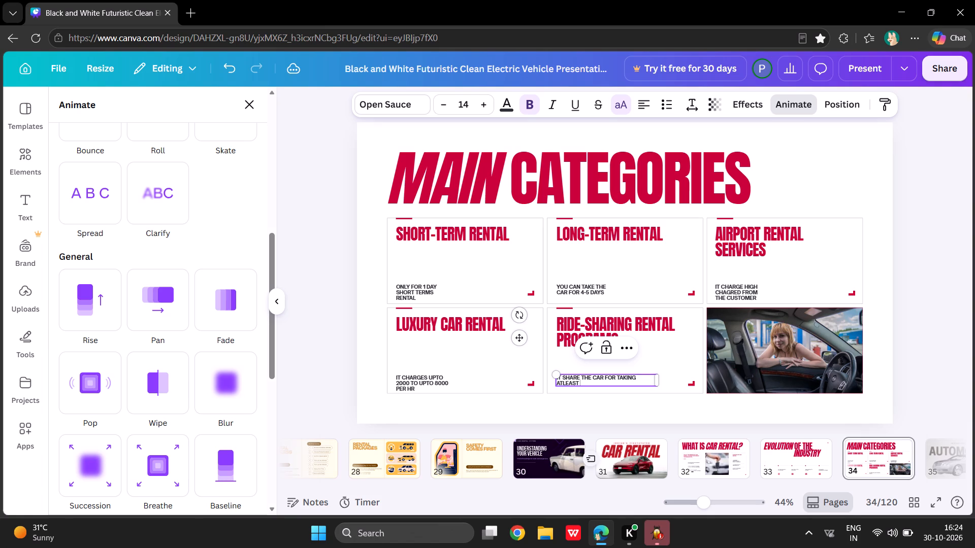
type("3-4")
key("space")
type("PERSONS")
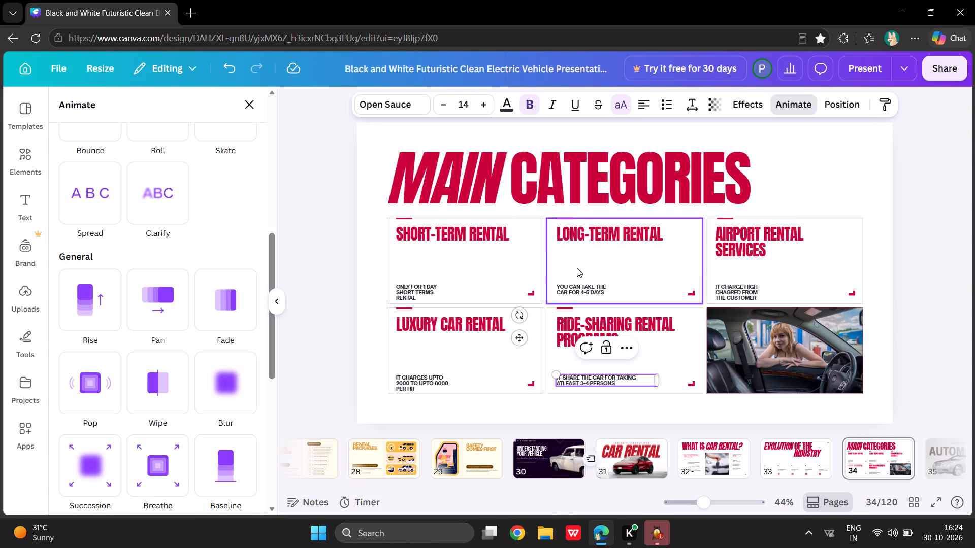
Choose the Clarify text animation for the RIDE-SHARING RENTAL PROGRAMS heading.
left_click(630, 318)
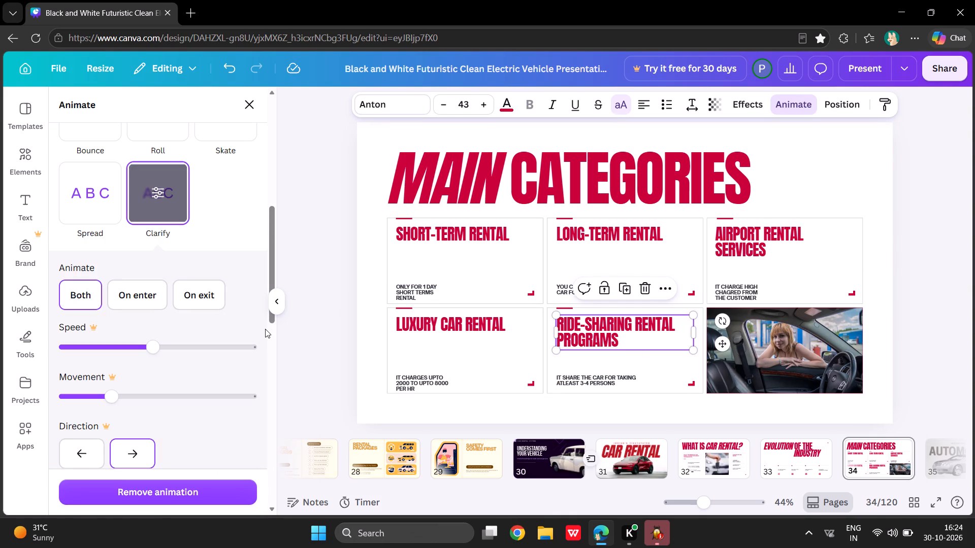
left_click(173, 194)
left_click(174, 195)
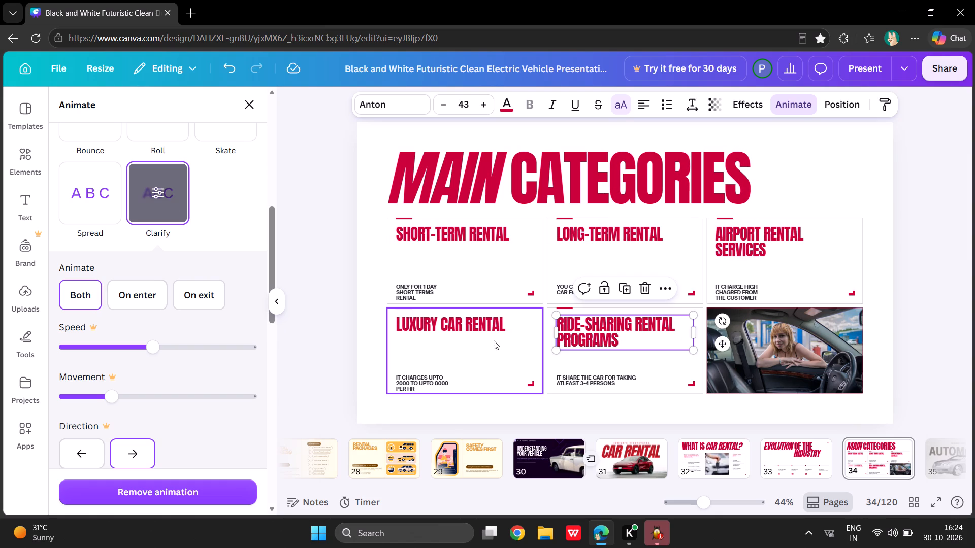
Close the Gameloop bug report window and apply the Typewriter animation to the captions in all five rental cards.
left_click(406, 282)
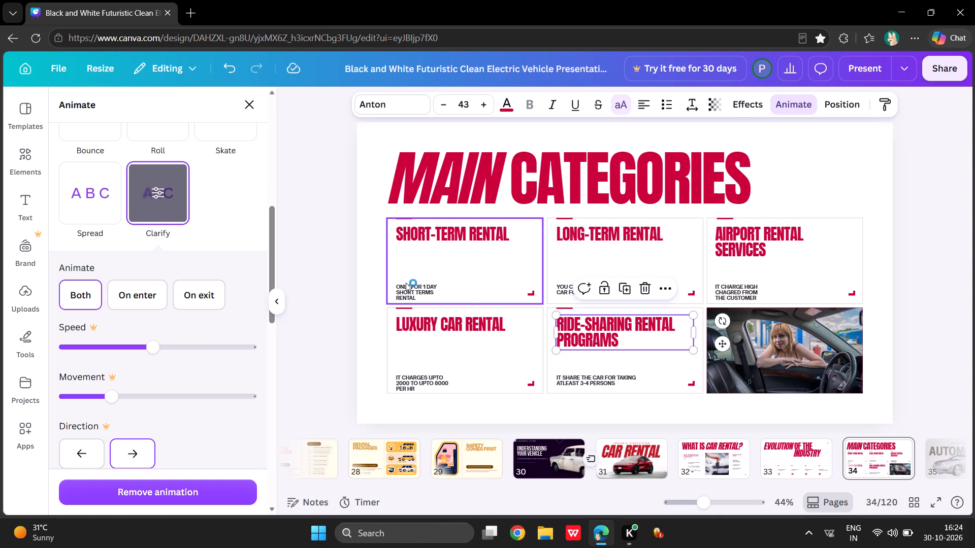
left_click(406, 291)
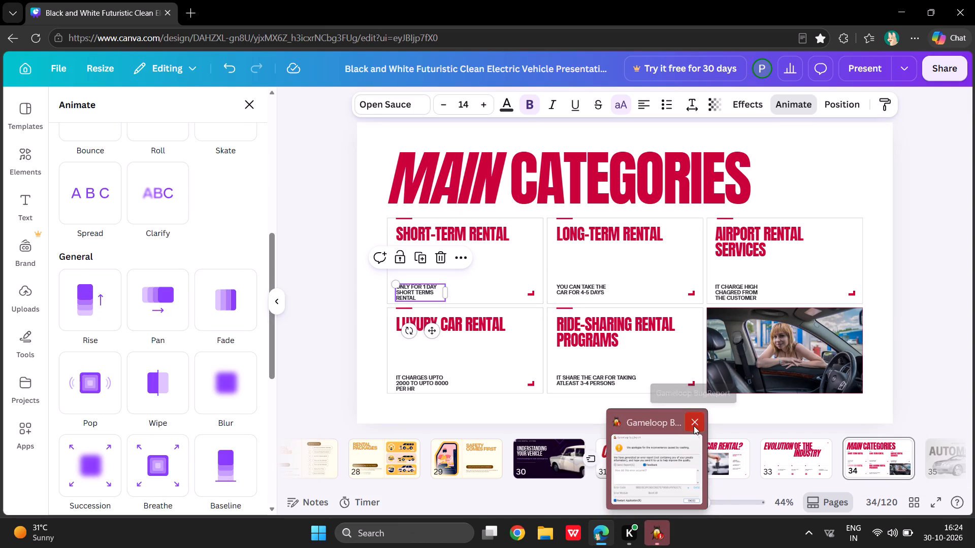
left_click(694, 425)
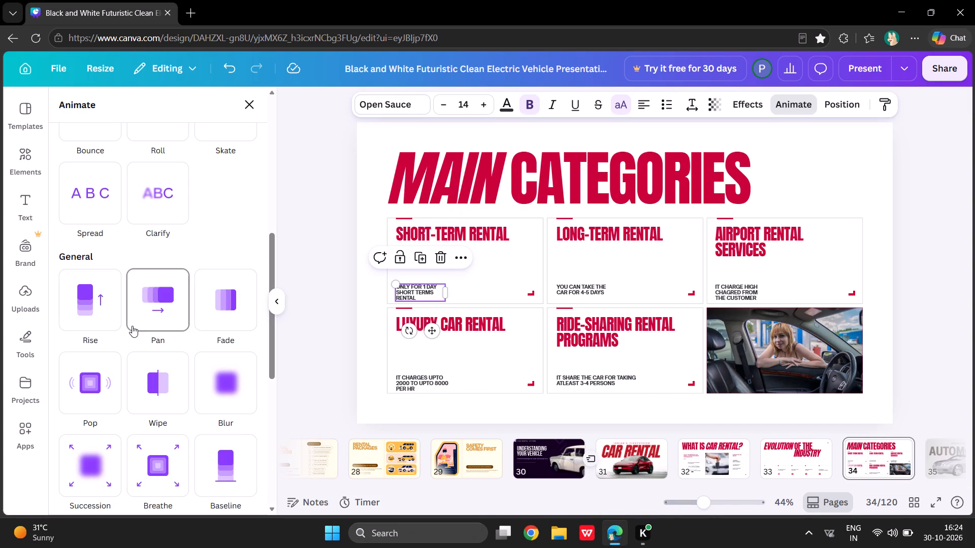
scroll(137, 282, "up", 2)
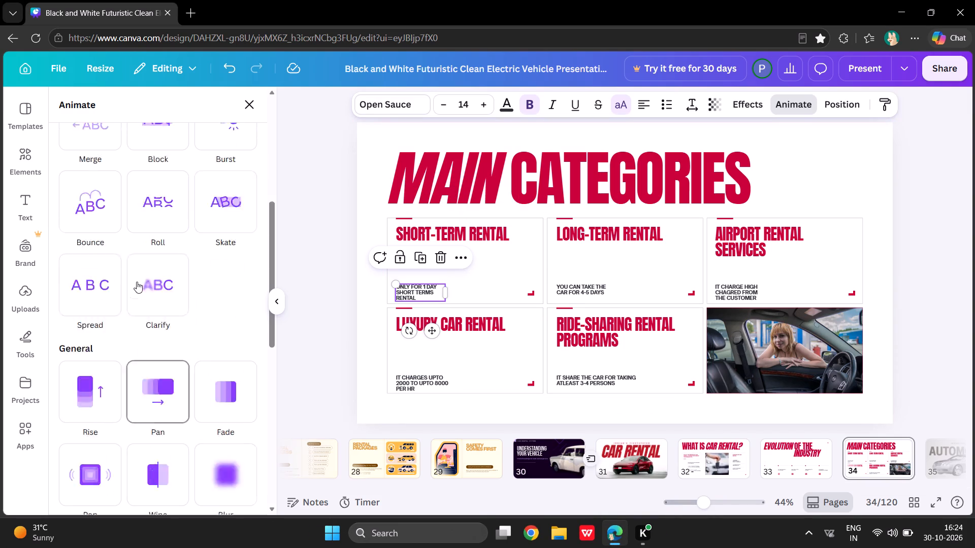
scroll(137, 282, "up", 1)
left_click(90, 347)
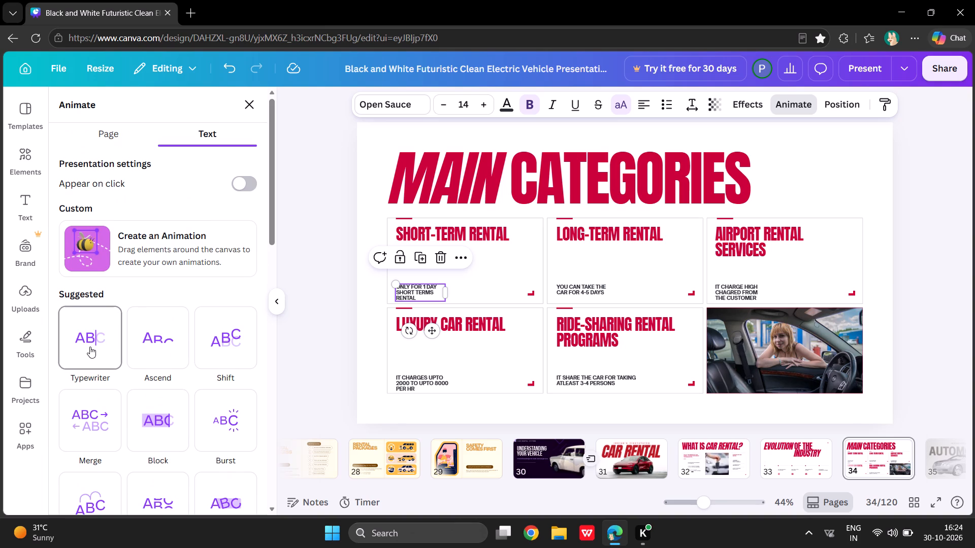
left_click(579, 288)
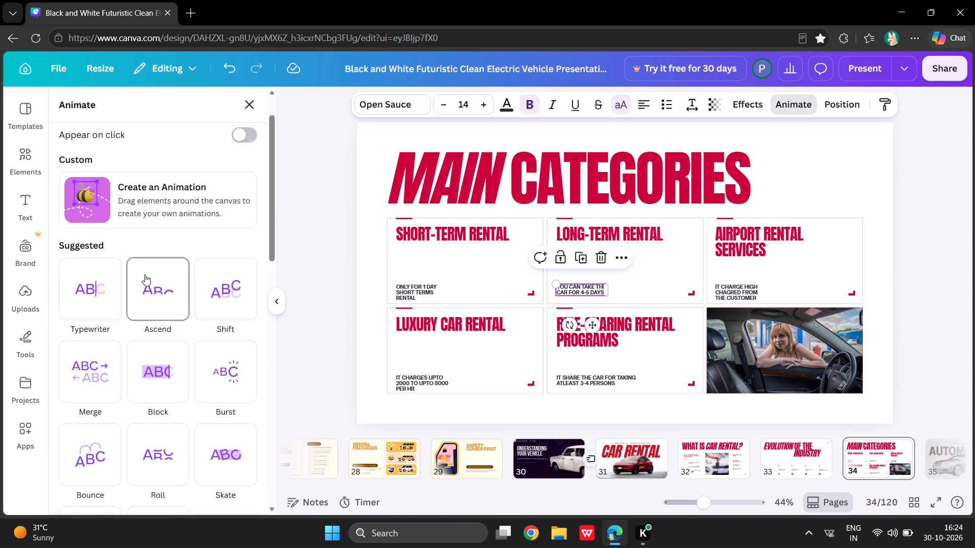
left_click(108, 285)
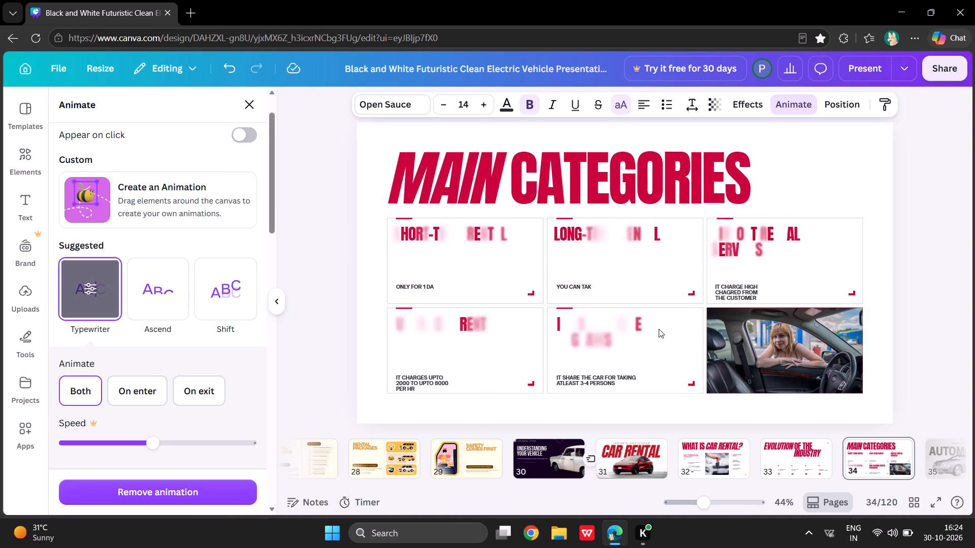
left_click(723, 300)
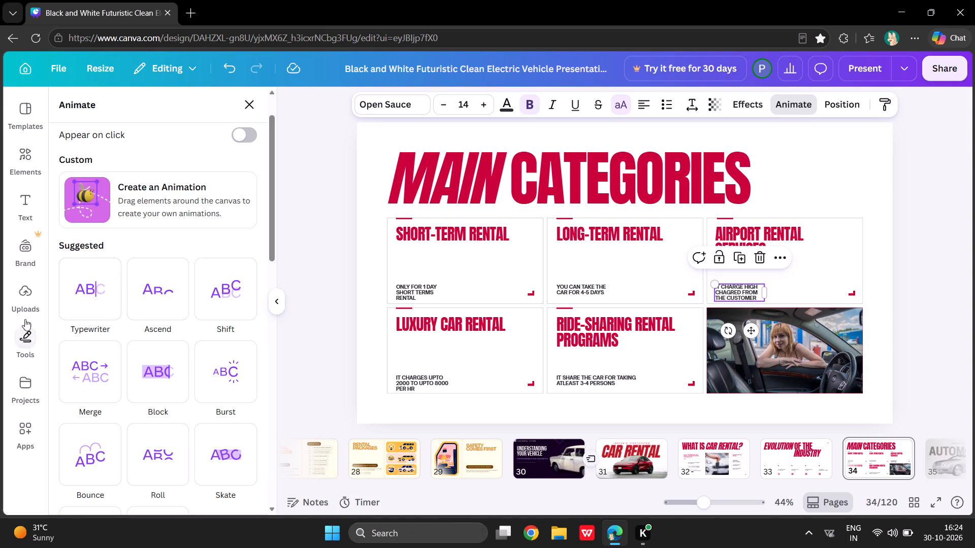
left_click(73, 304)
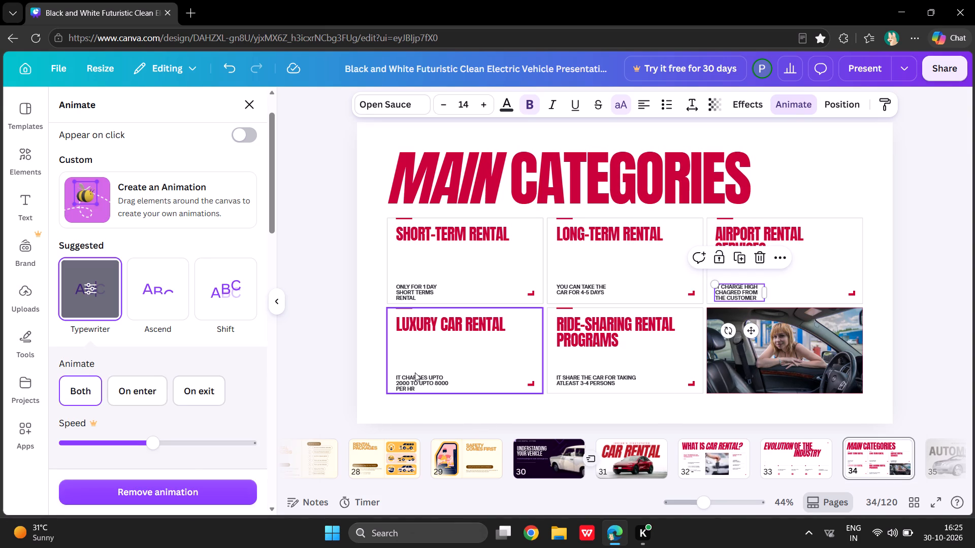
left_click(406, 389)
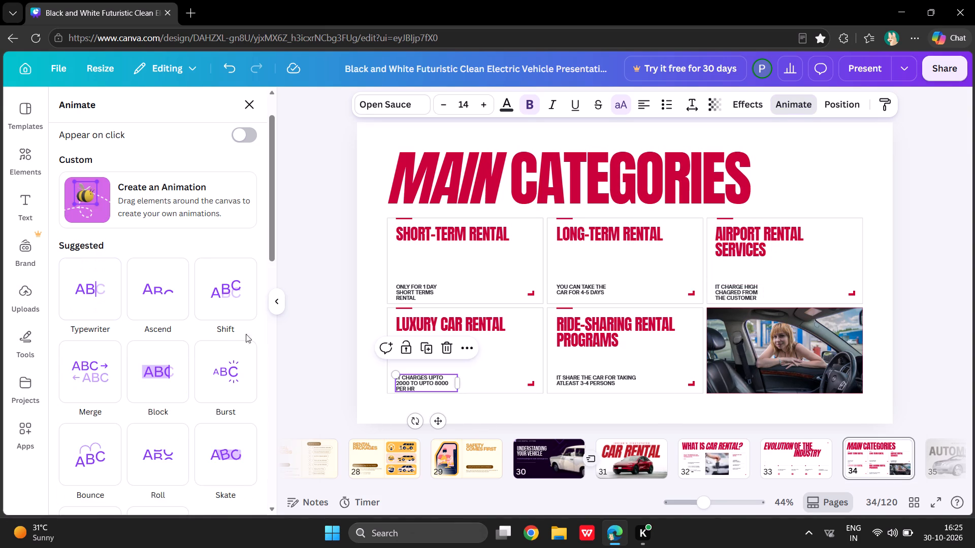
left_click(85, 307)
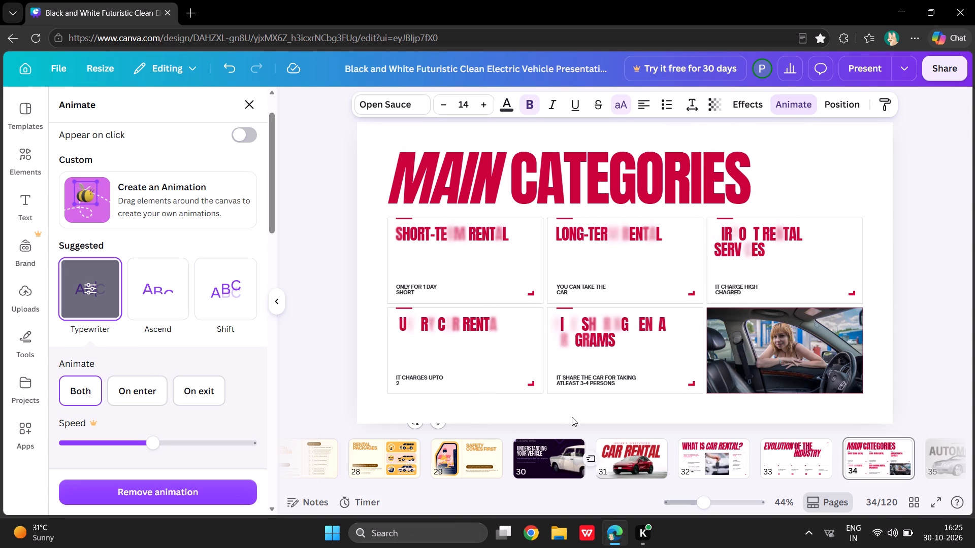
left_click(573, 376)
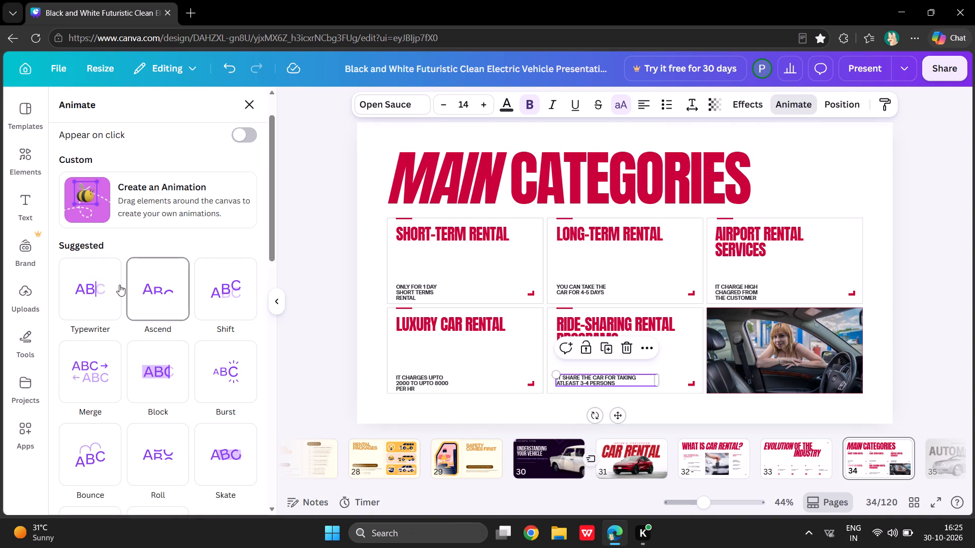
left_click(88, 291)
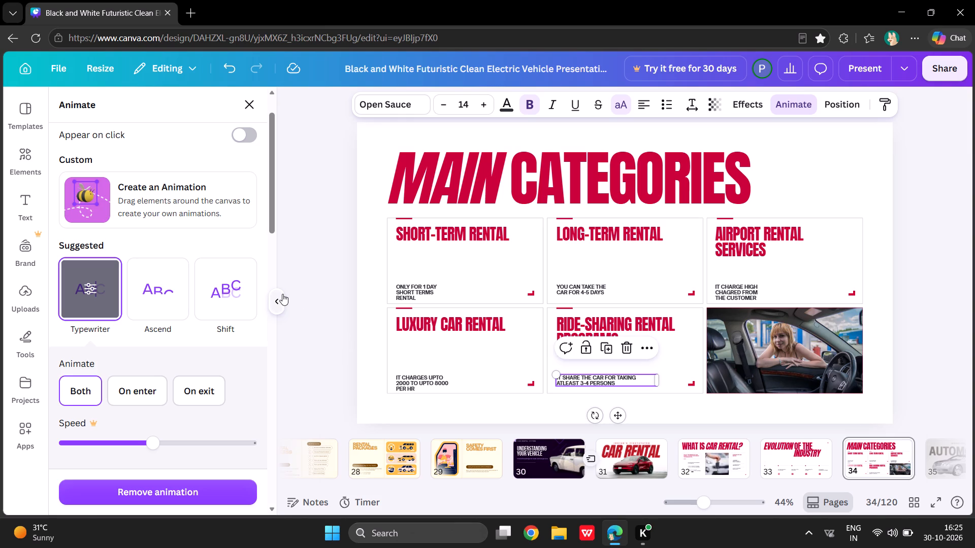
left_click(251, 105)
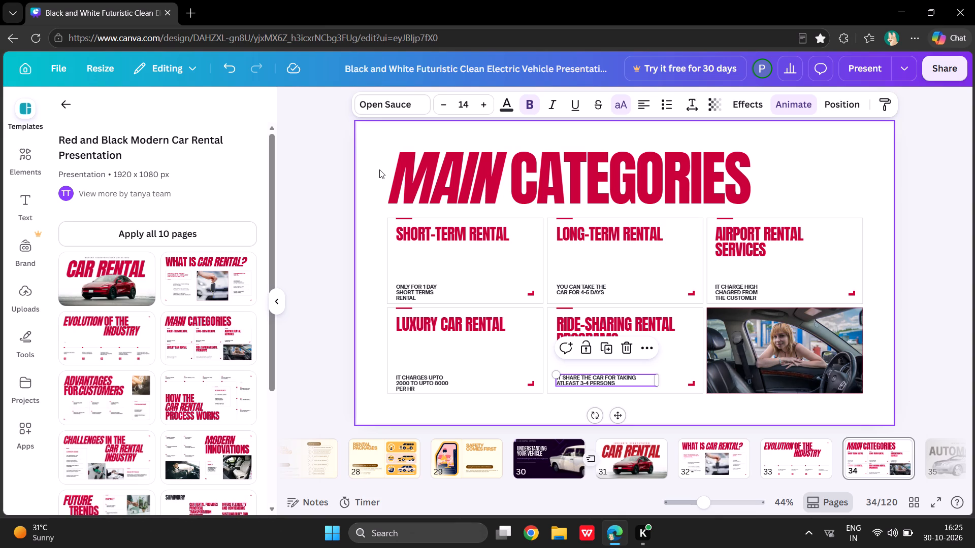
Add the ADVANTAGES FOR CUSTOMERS template page as a new page after MAIN CATEGORIES.
scroll(223, 220, "down", 2)
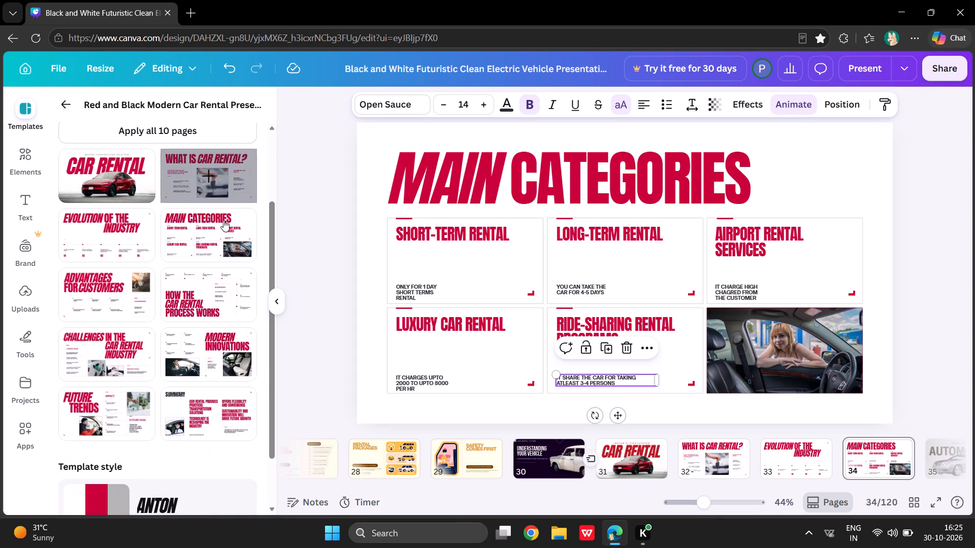
scroll(223, 220, "down", 3)
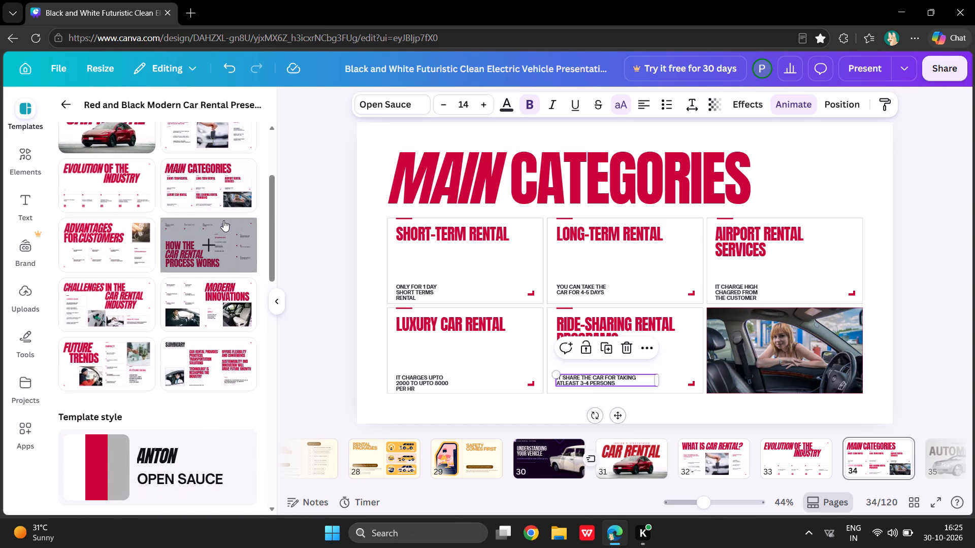
left_click(106, 244)
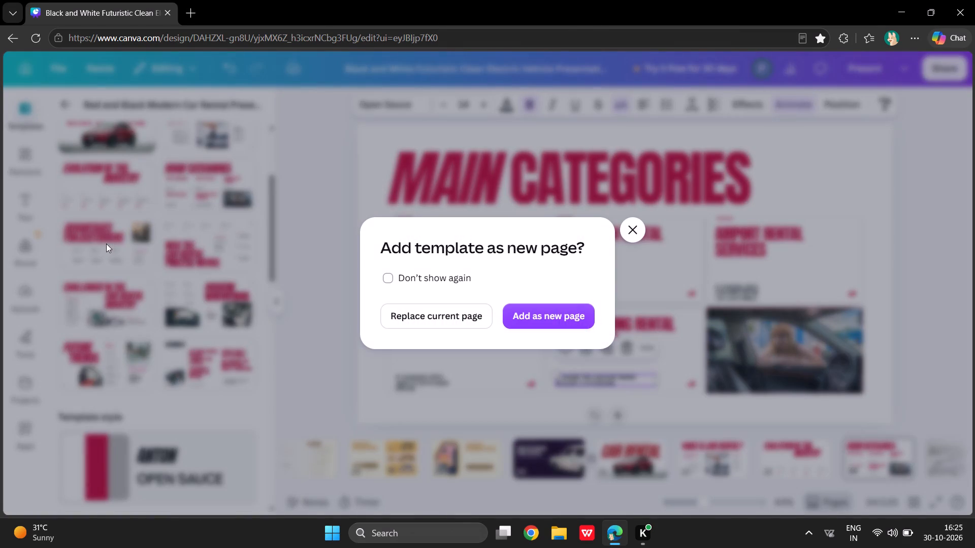
left_click(547, 322)
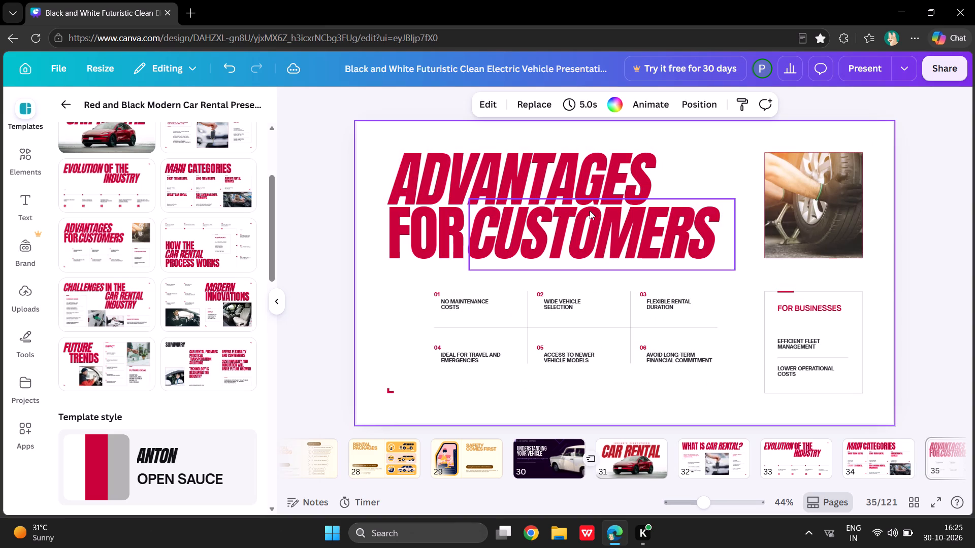
Apply the Typewriter animation to the ADVANTAGES, FOR and CUSTOMERS title texts.
left_click(548, 226)
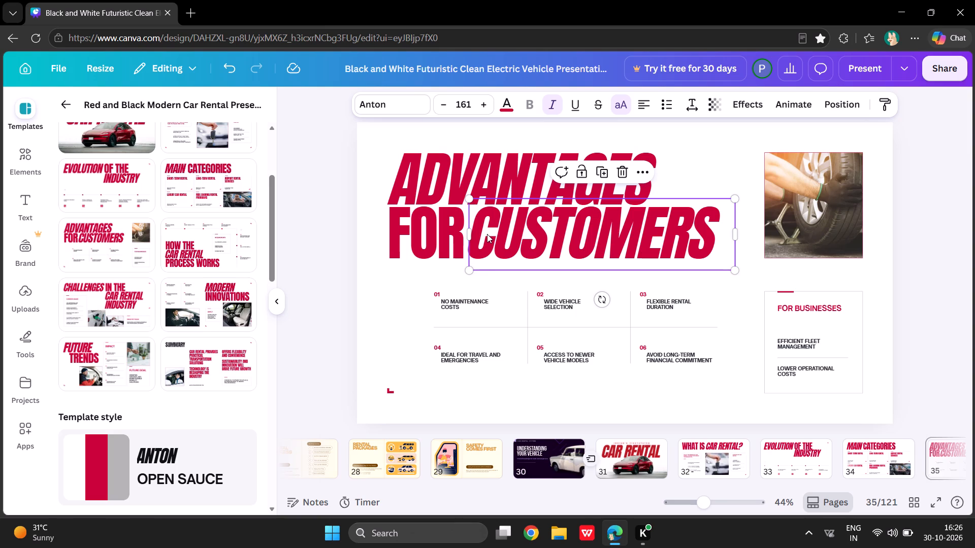
left_click(472, 182)
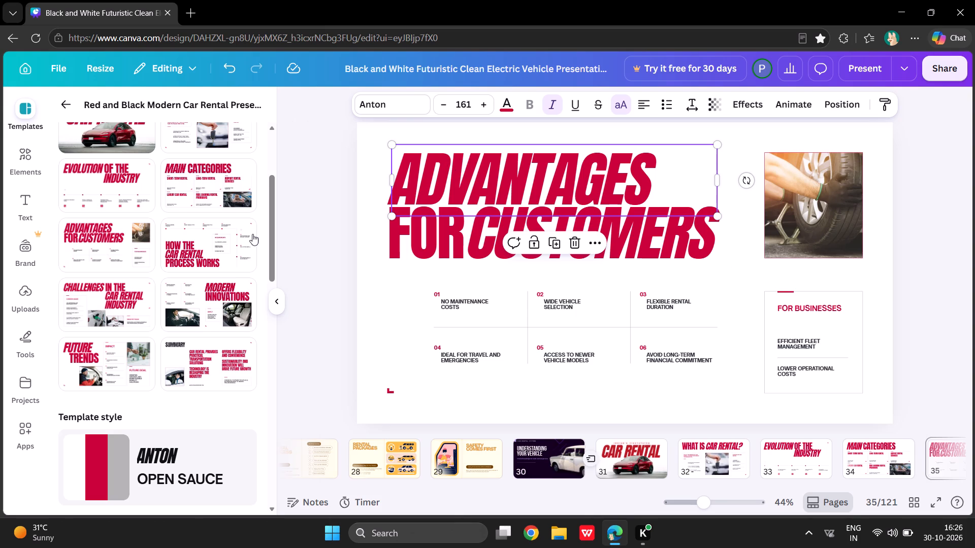
left_click(781, 115)
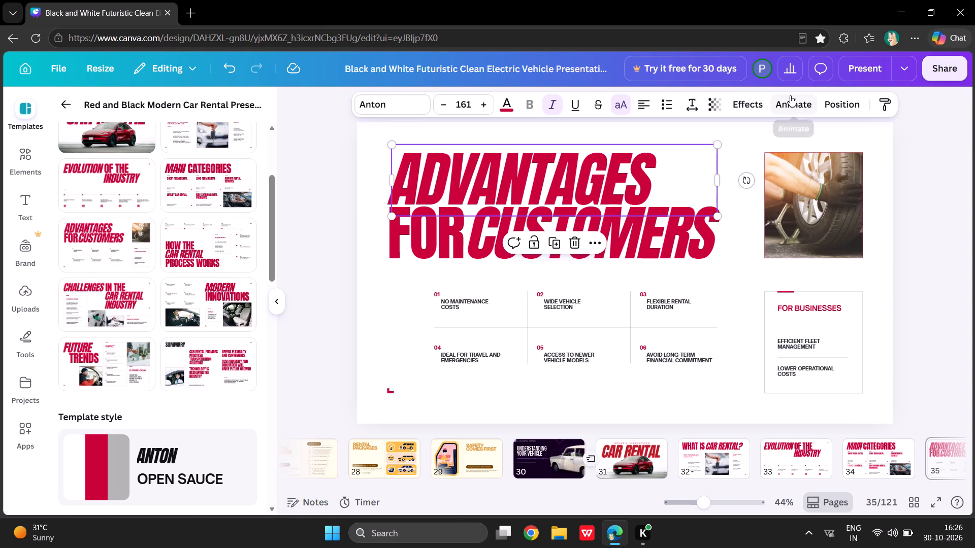
left_click(790, 97)
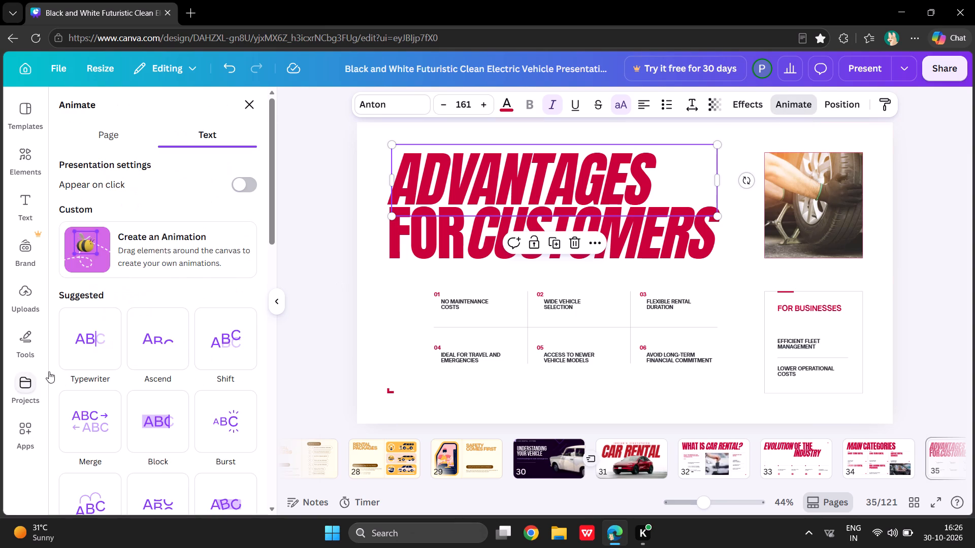
left_click(77, 366)
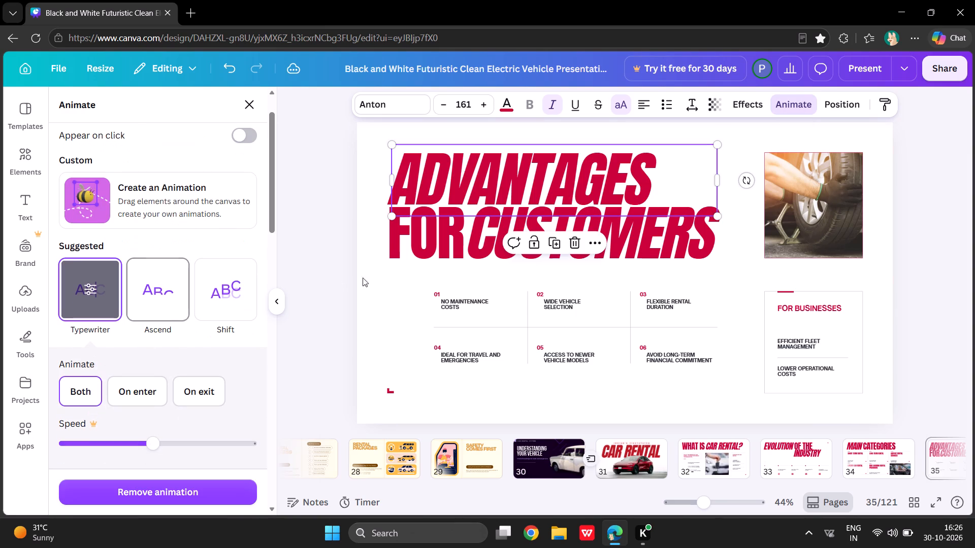
left_click(461, 255)
left_click(113, 290)
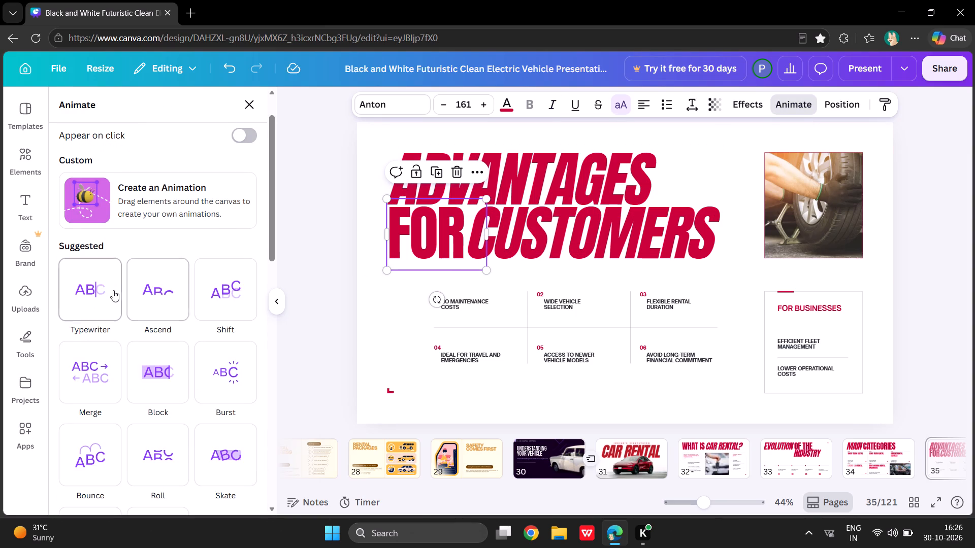
left_click(562, 231)
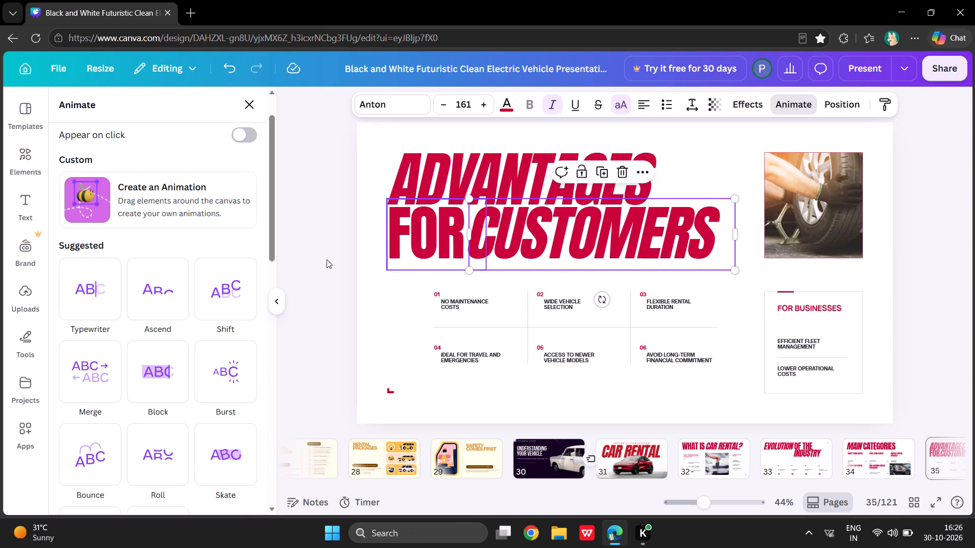
left_click(84, 288)
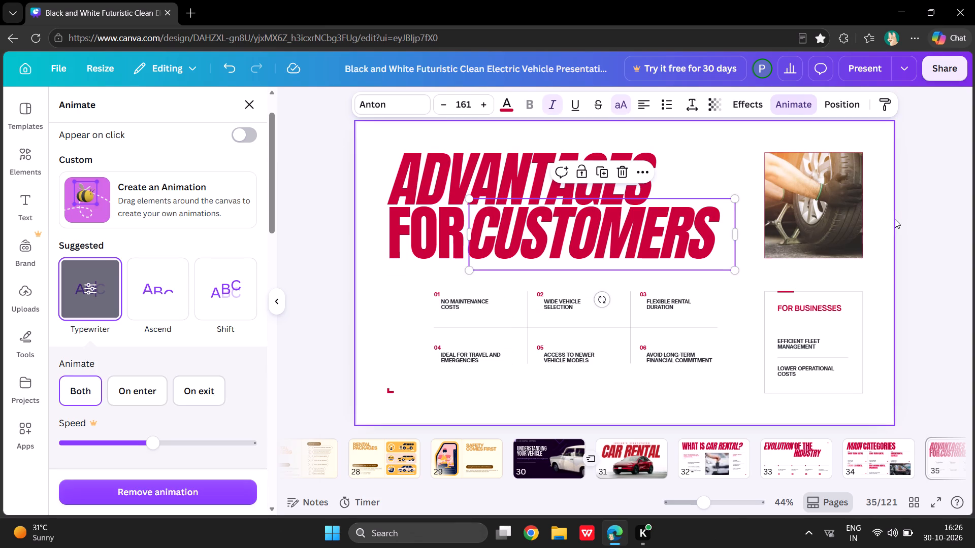
Try the Blur and Pop animations on the car wheel photo and settle on Wipe.
left_click(816, 222)
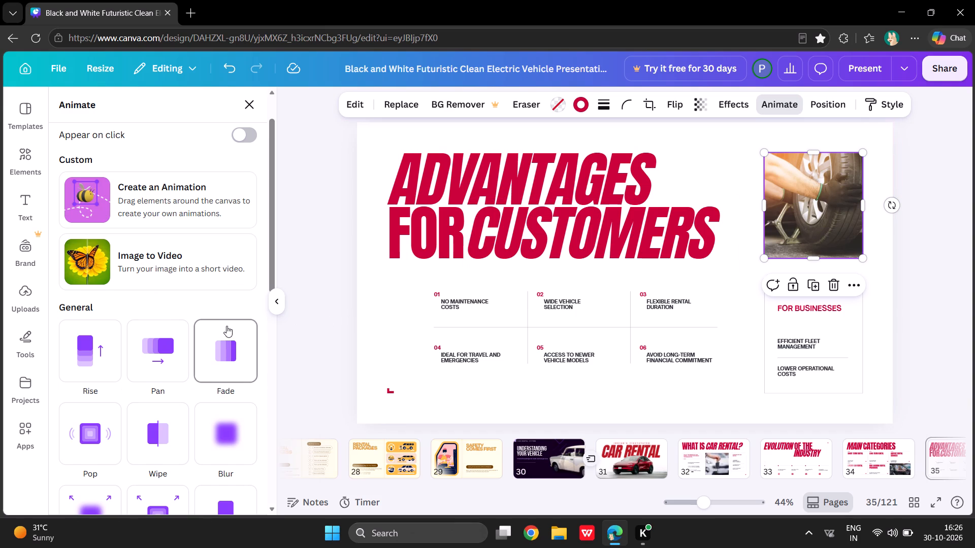
scroll(226, 326, "down", 1)
left_click(221, 395)
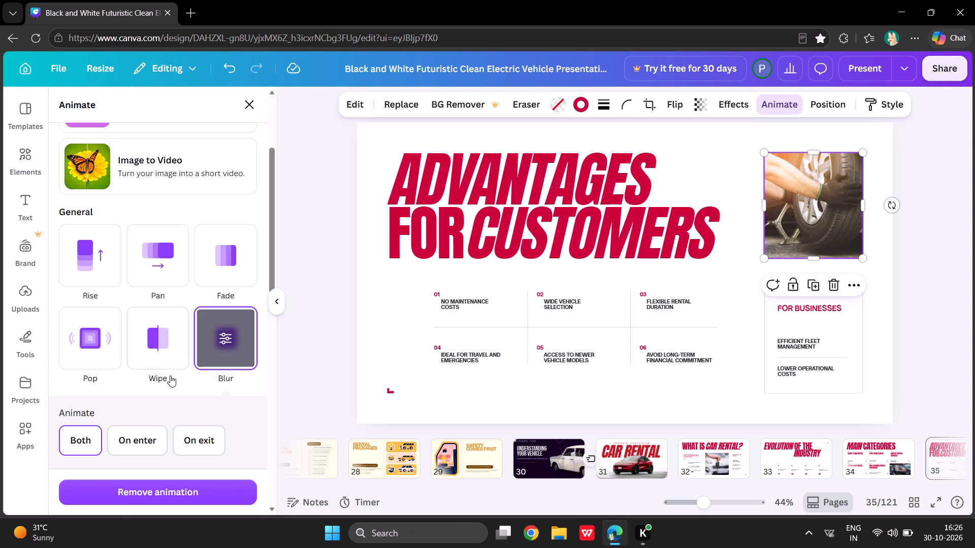
left_click(98, 349)
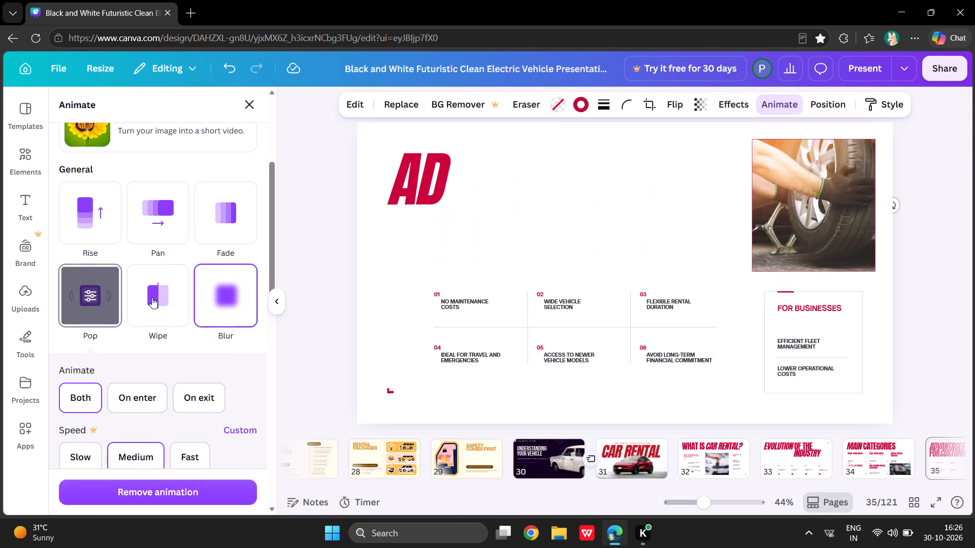
left_click(153, 305)
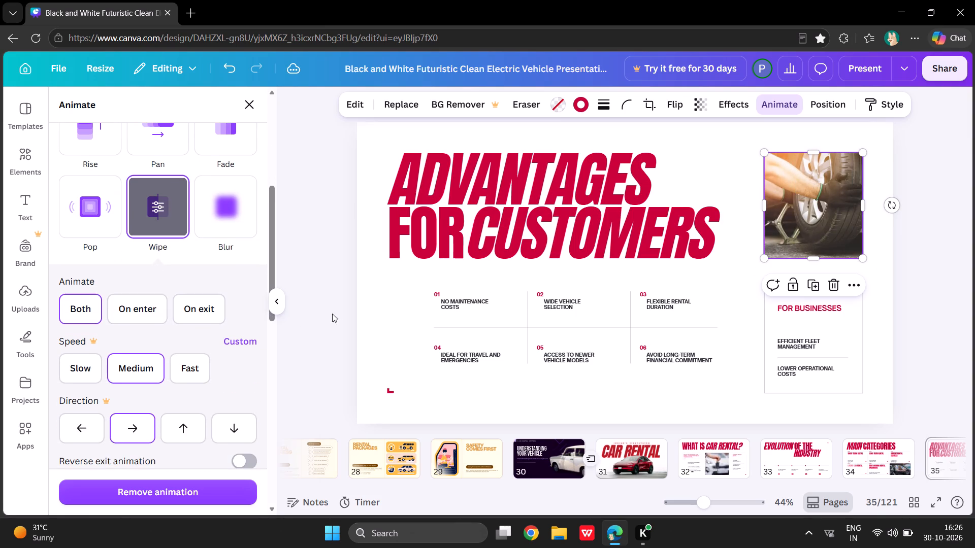
Apply the Typewriter animation to the captions of advantages 01, 02 and 03: no maintenance costs, wide vehicle selection and flexible rental duration.
left_click(468, 298)
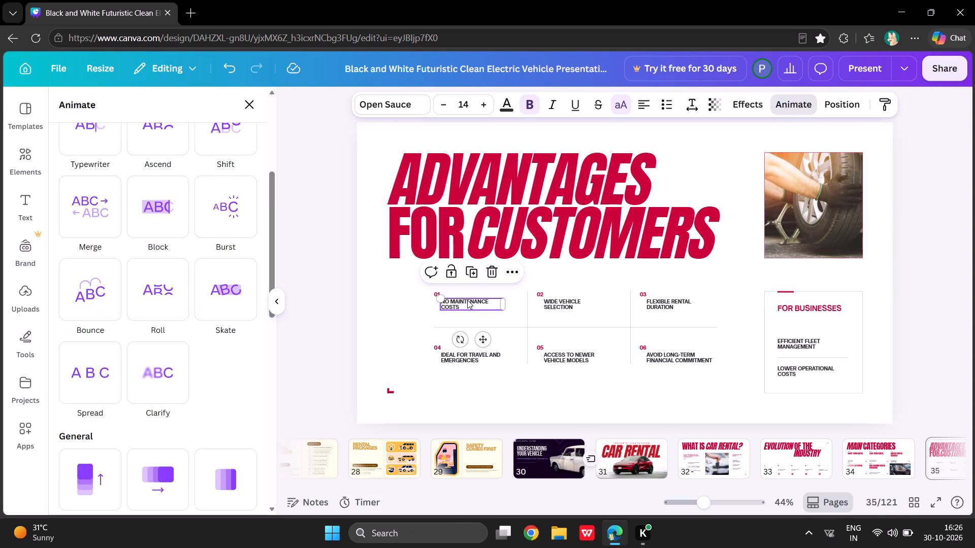
scroll(124, 234, "up", 1)
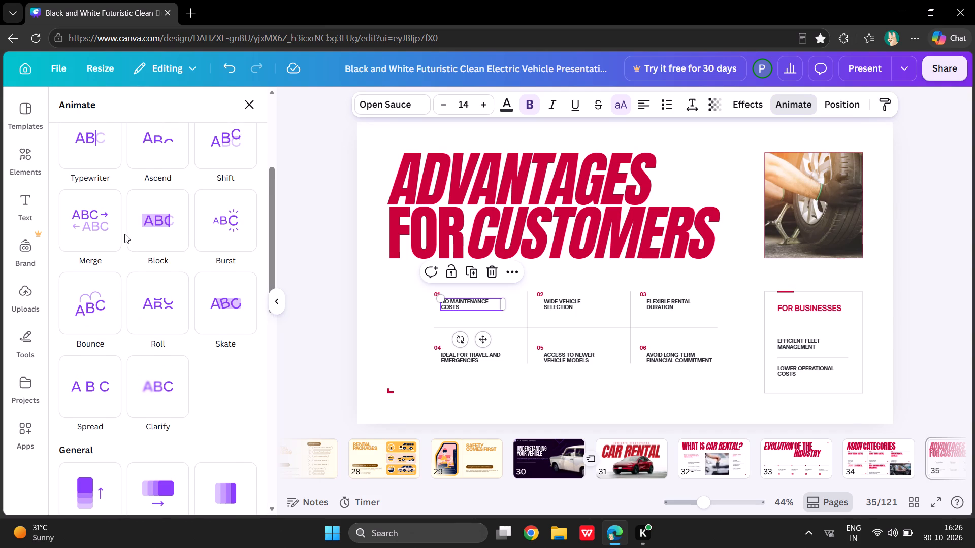
scroll(124, 234, "up", 1)
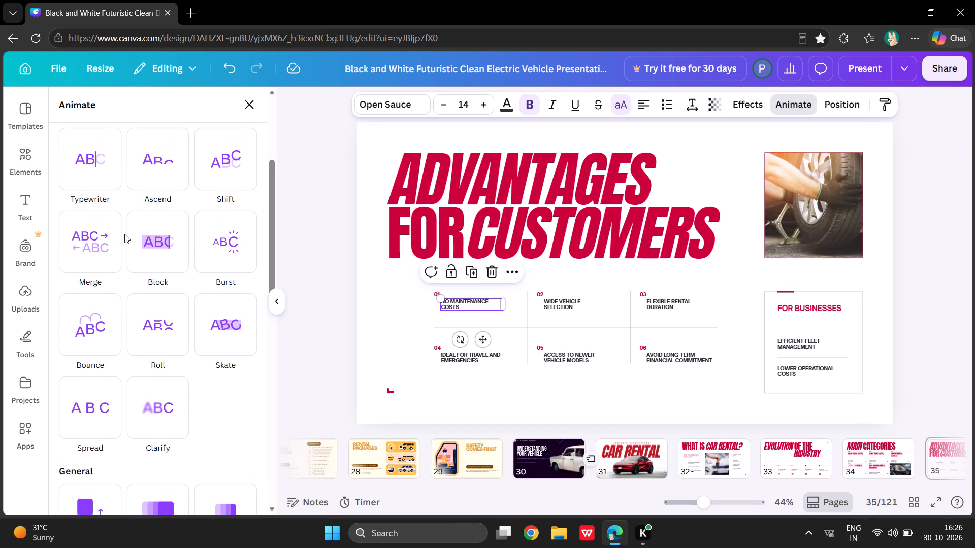
left_click(102, 169)
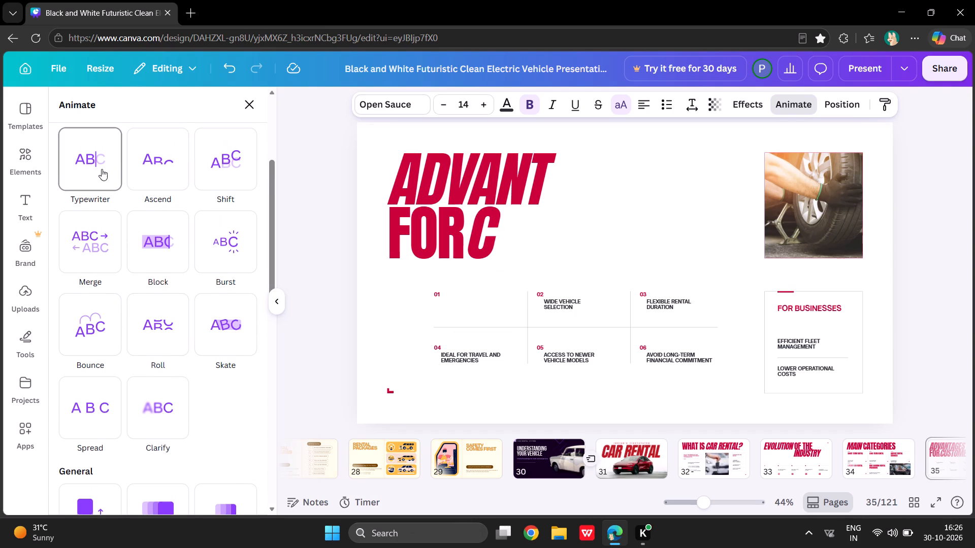
left_click(554, 311)
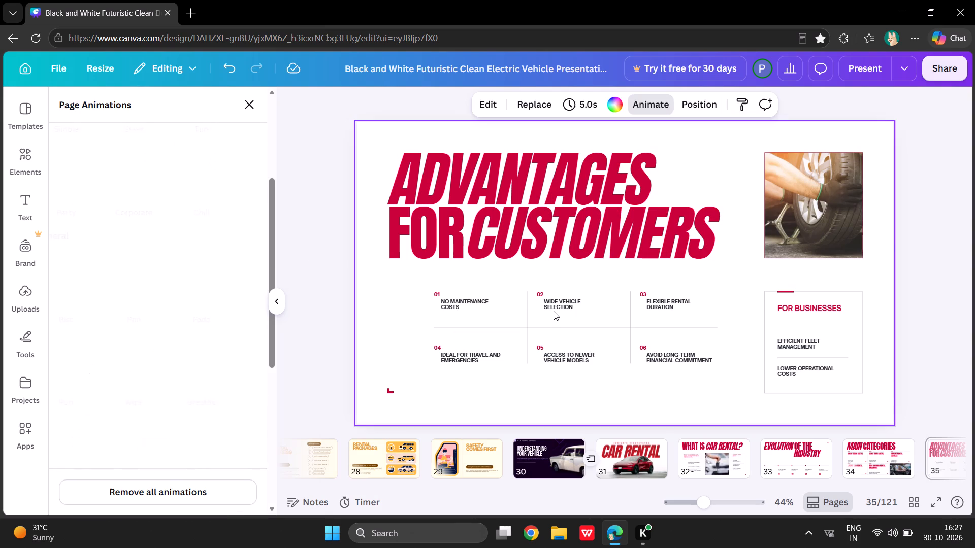
left_click(558, 300)
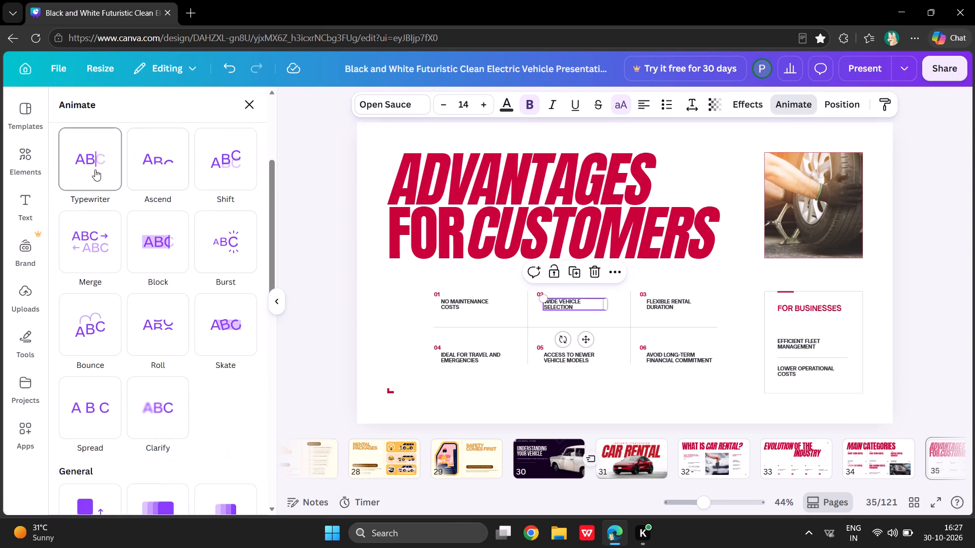
left_click(95, 169)
left_click(649, 301)
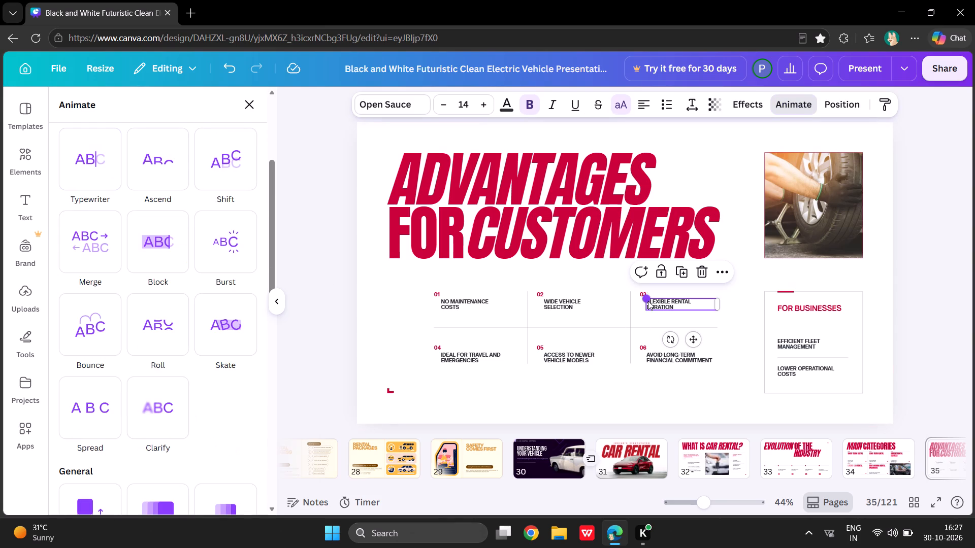
left_click(81, 156)
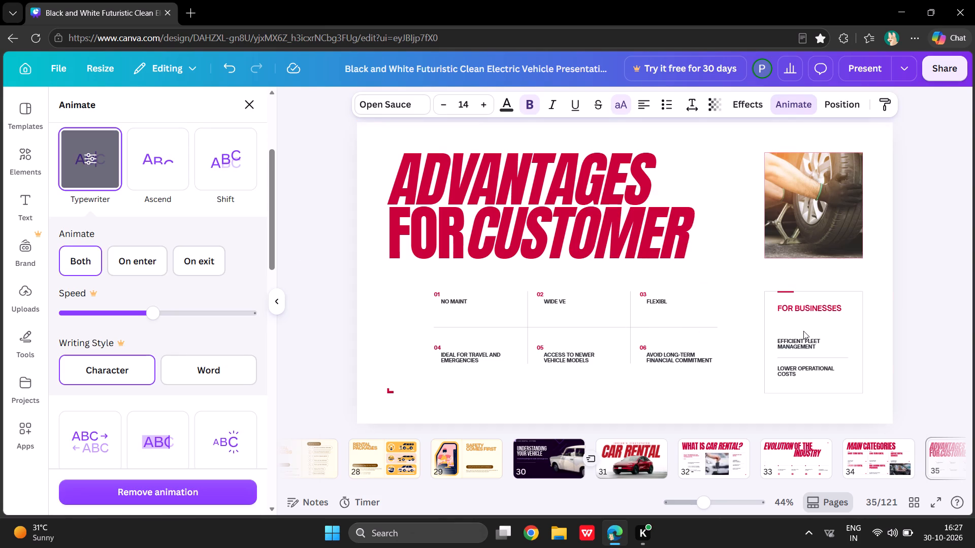
left_click(799, 313)
Apply the Typewriter animation to the captions of advantages 04, 05 and 06: travel and emergencies, newer vehicle models and long-term financial commitment.
left_click(497, 354)
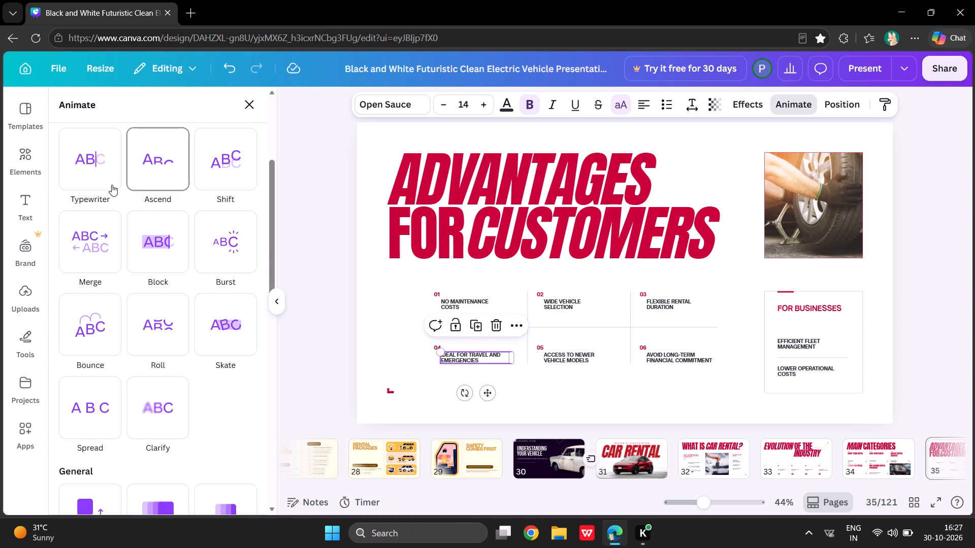
left_click(90, 172)
left_click(556, 359)
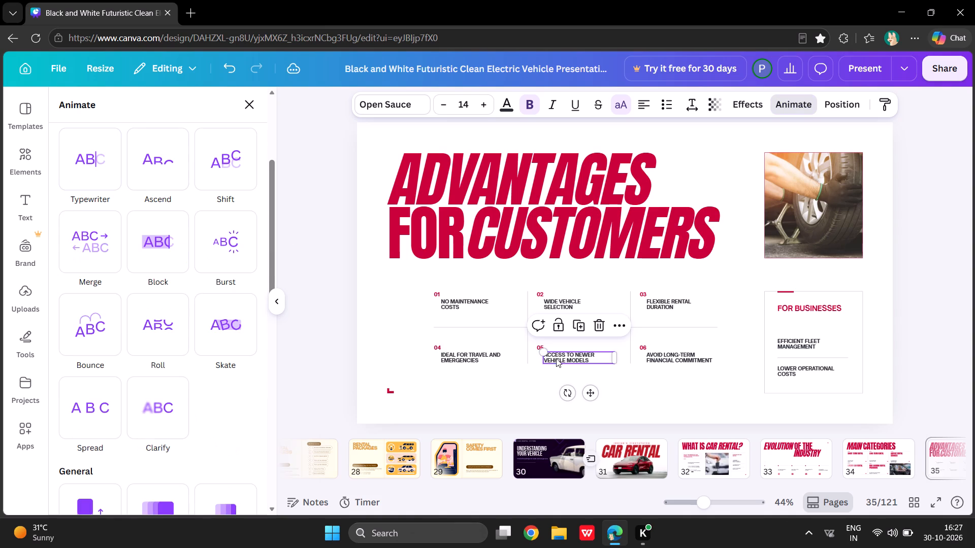
left_click(79, 160)
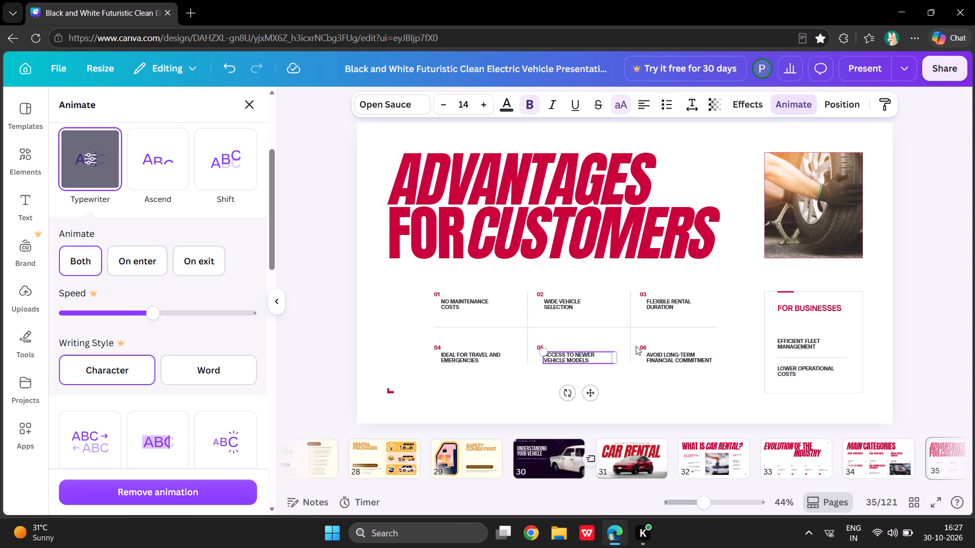
left_click(656, 362)
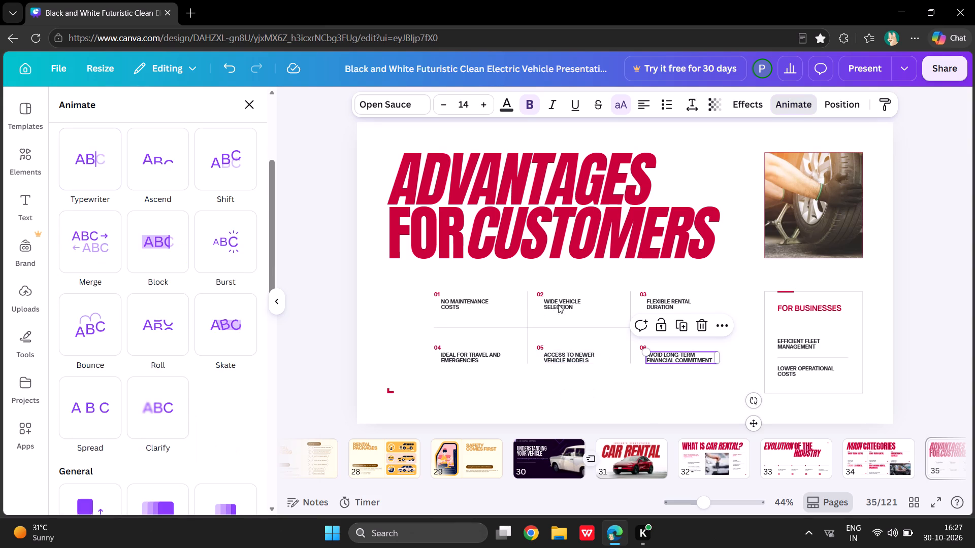
left_click(85, 176)
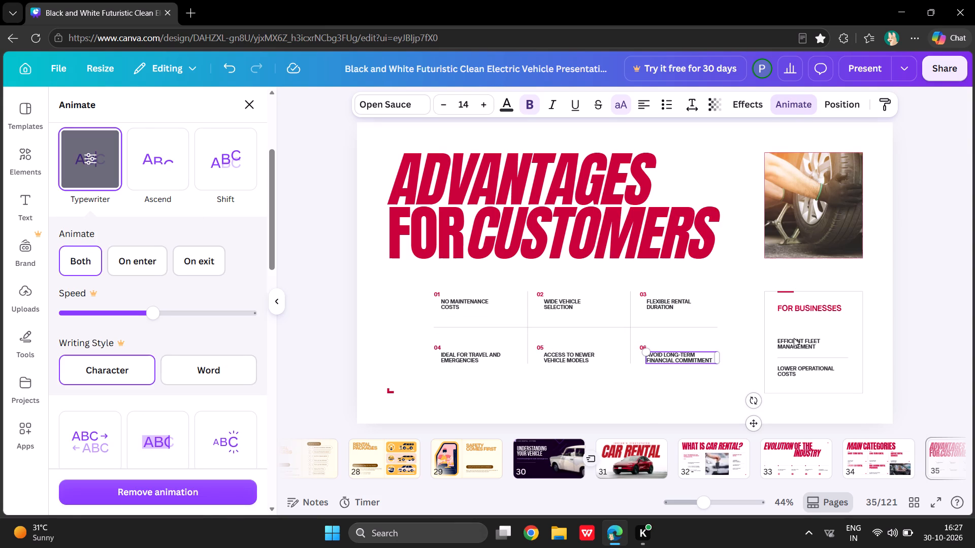
Apply the Skate animation to the LOWER OPERATIONAL COSTS, FOR BUSINESSES and EFFICIENT FLEET MANAGEMENT texts in the business box.
left_click(796, 374)
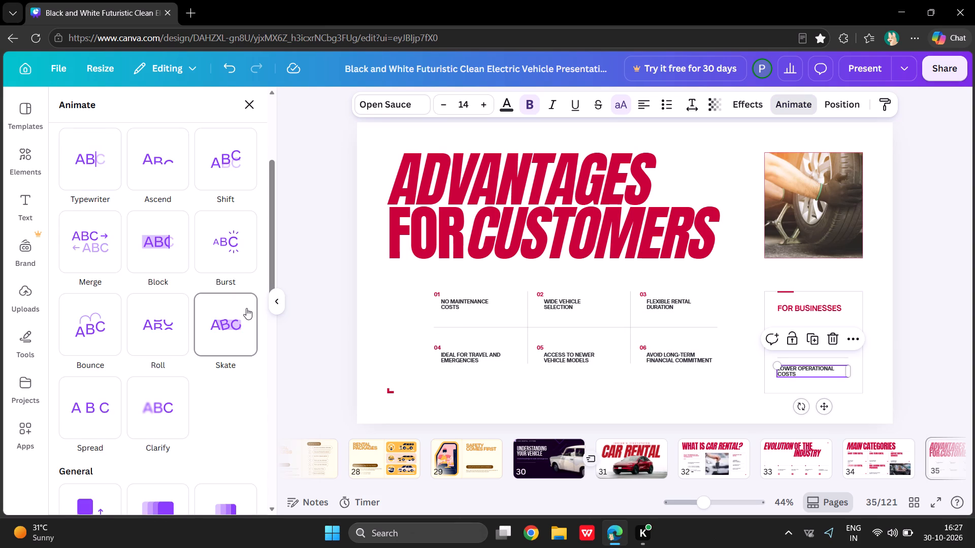
left_click(245, 310)
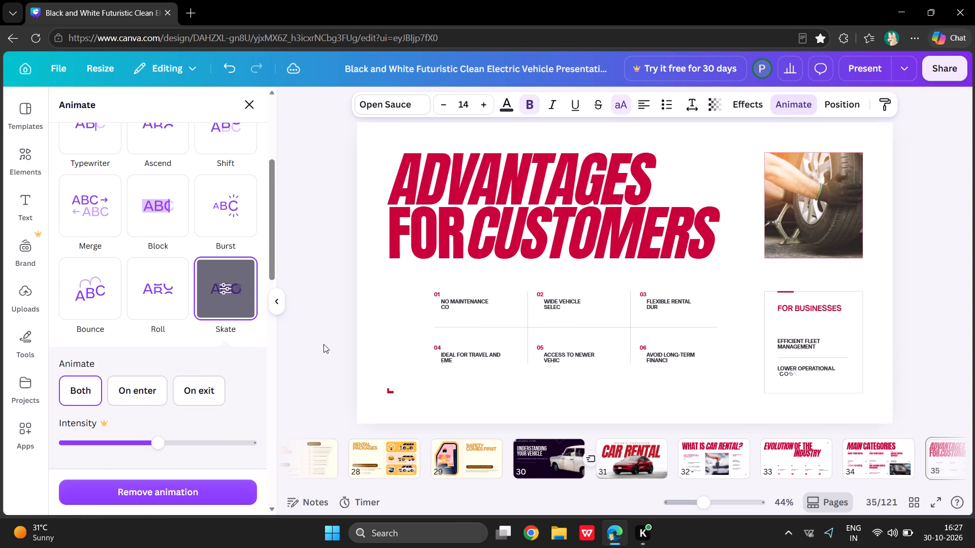
left_click(798, 305)
left_click(215, 292)
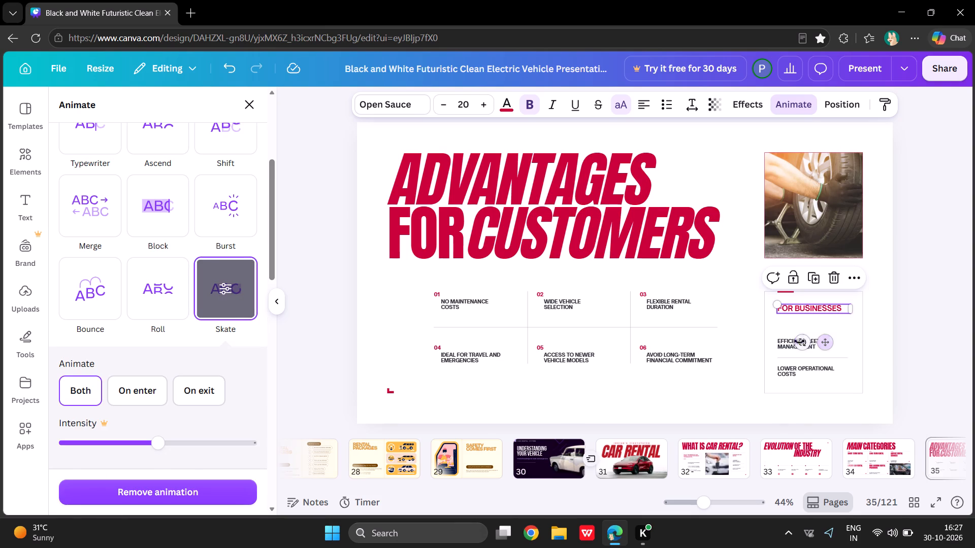
left_click(788, 342)
left_click(231, 298)
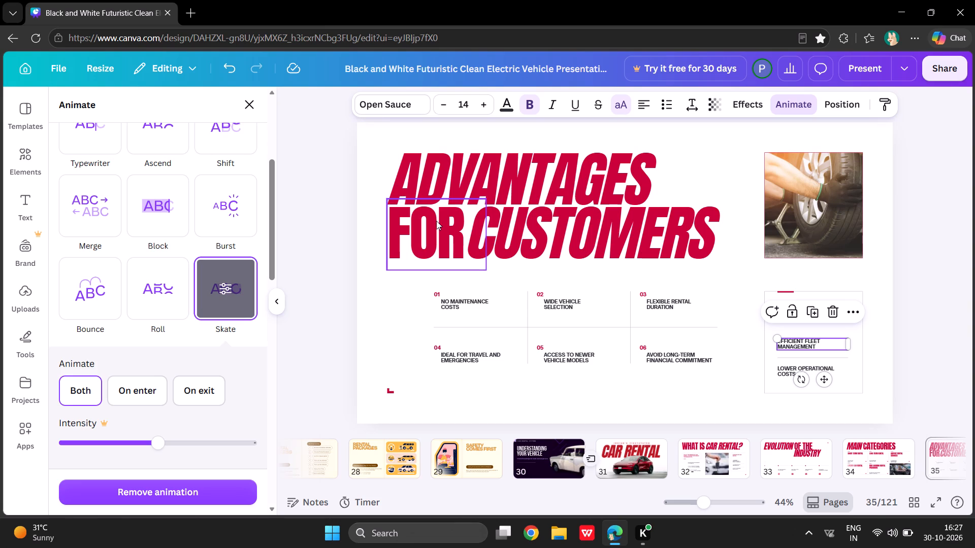
left_click(232, 302)
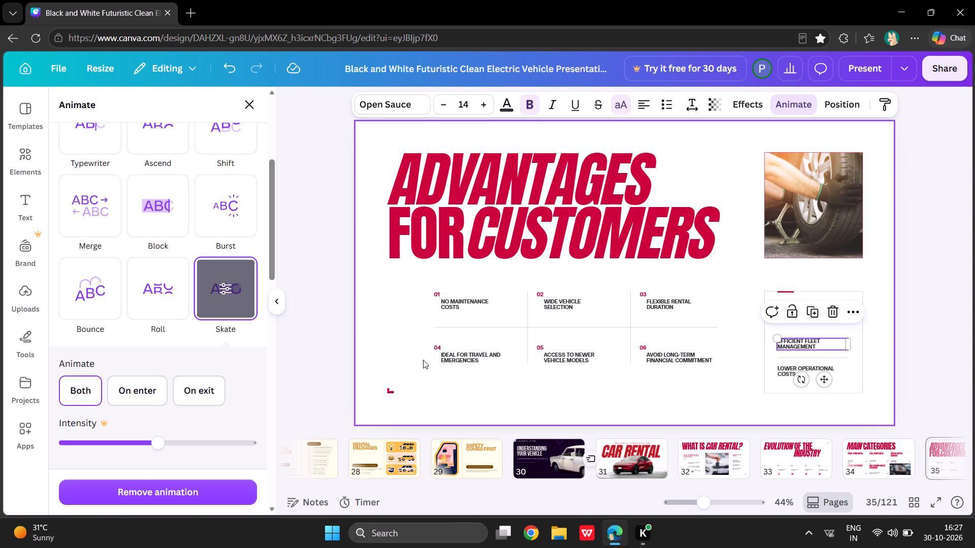
Choose the CHALLENGES IN THE CAR RENTAL INDUSTRY page from the Red and Black Modern Car Rental template for the presentation.
left_click(253, 107)
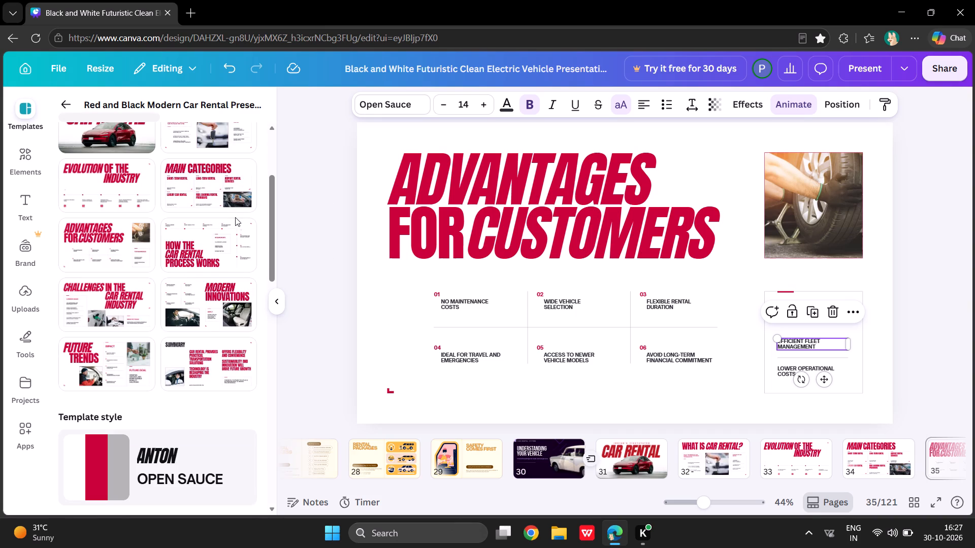
left_click(125, 286)
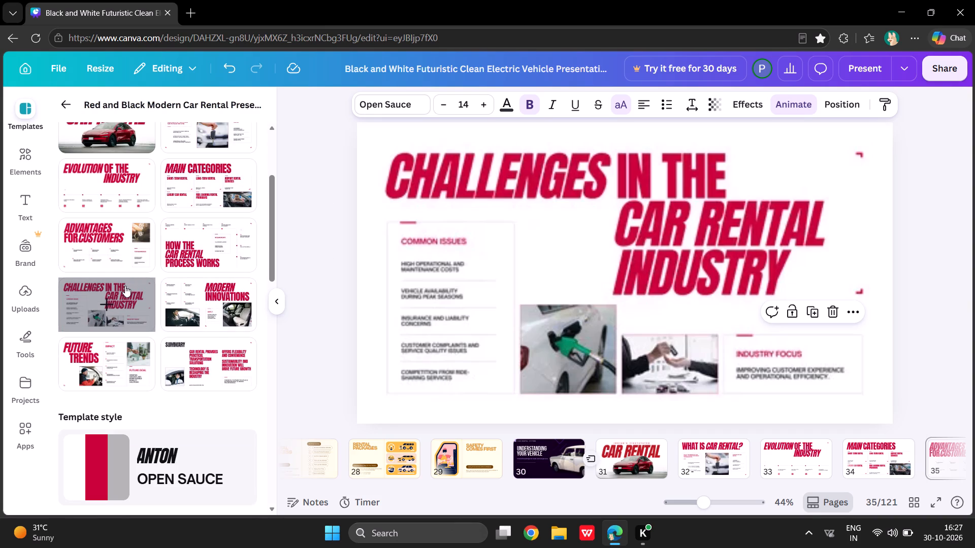